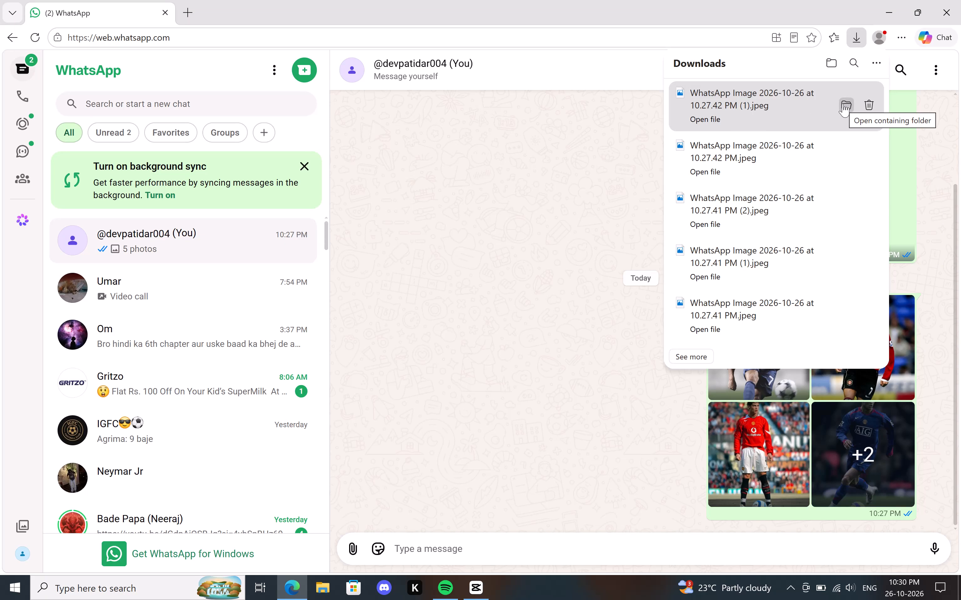
View the downloaded image "WhatsApp Image 2026-10-26 at 10.27.42 PM (1).jpeg" and check the photo collection.
left_click(708, 121)
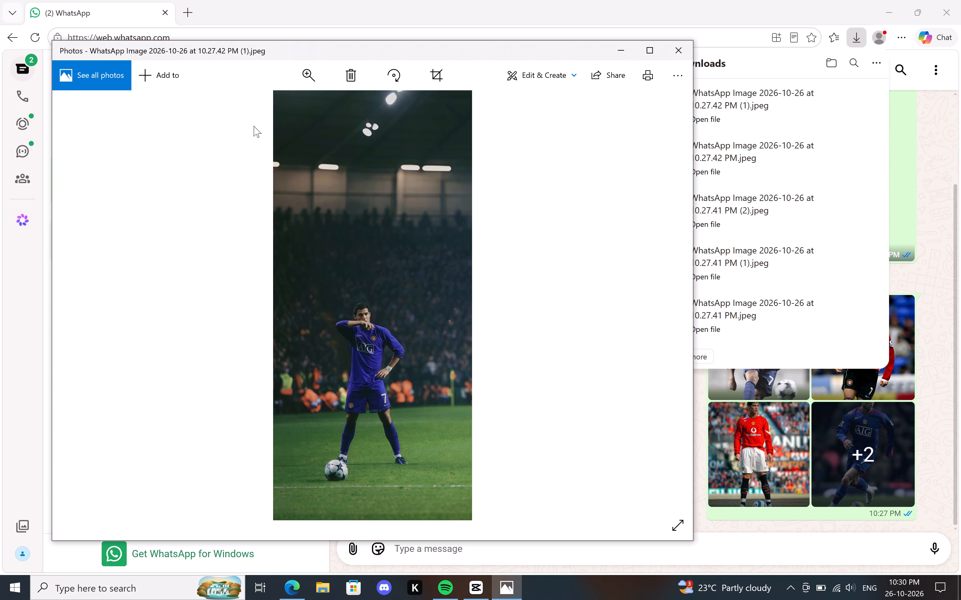
left_click(105, 83)
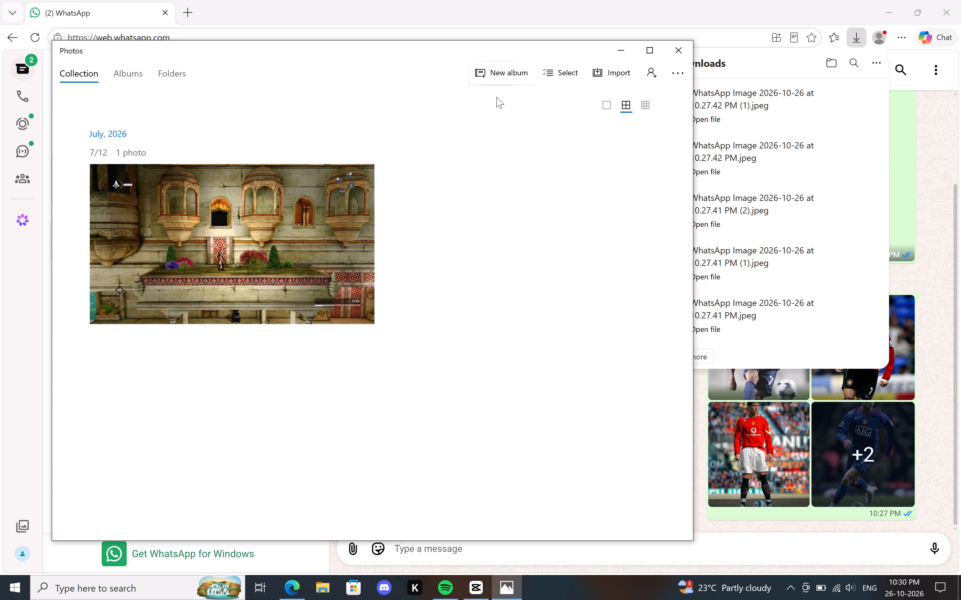
left_click(679, 54)
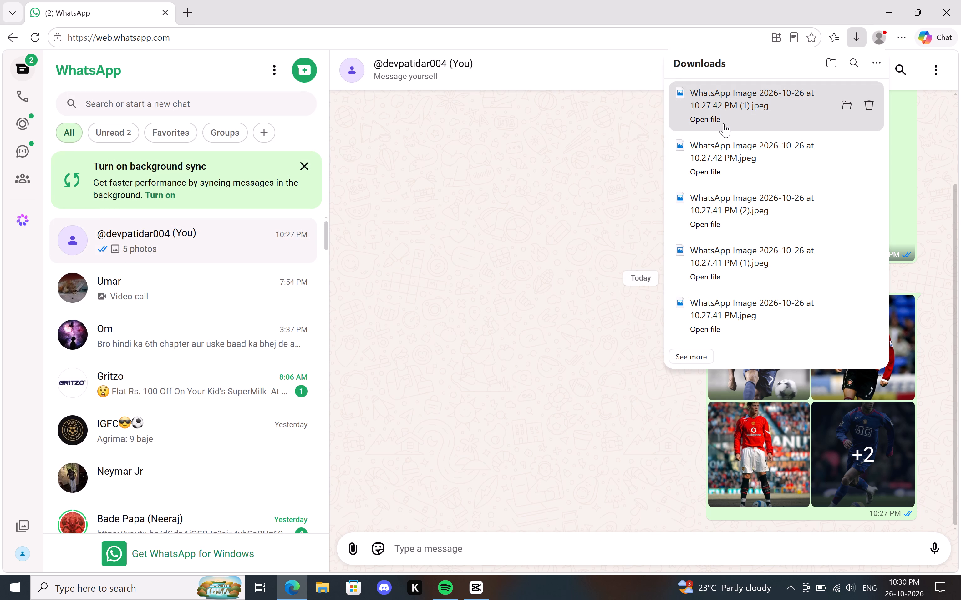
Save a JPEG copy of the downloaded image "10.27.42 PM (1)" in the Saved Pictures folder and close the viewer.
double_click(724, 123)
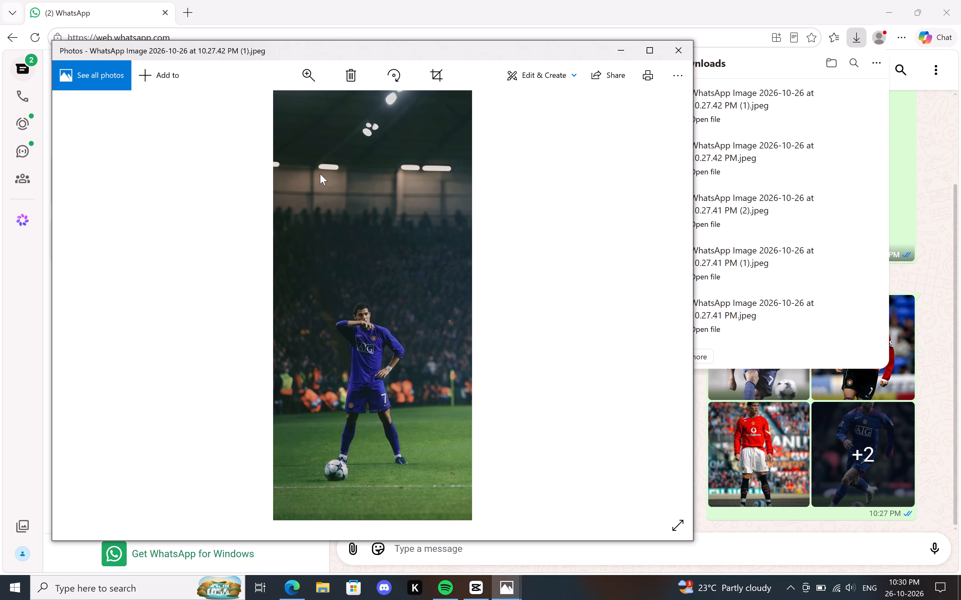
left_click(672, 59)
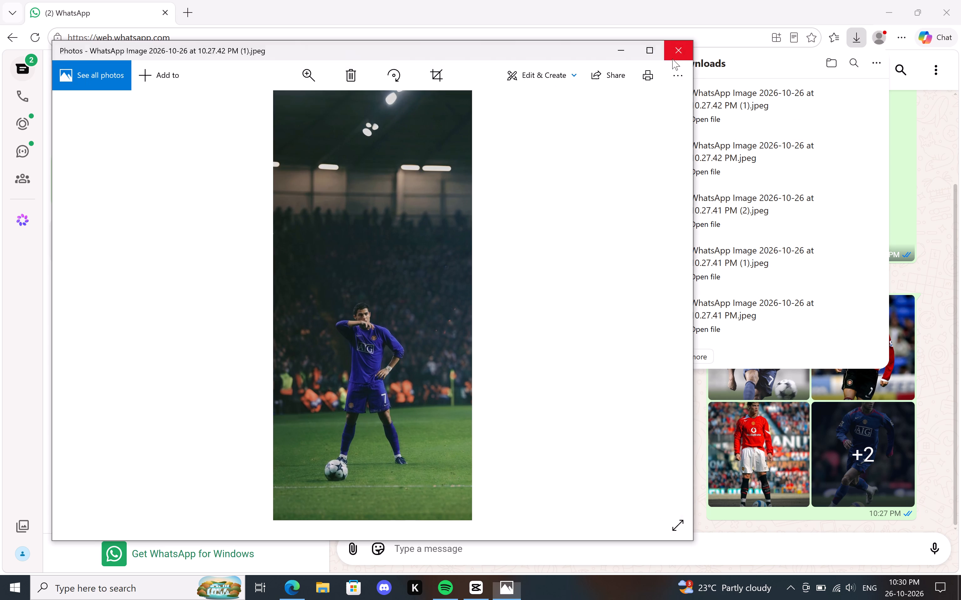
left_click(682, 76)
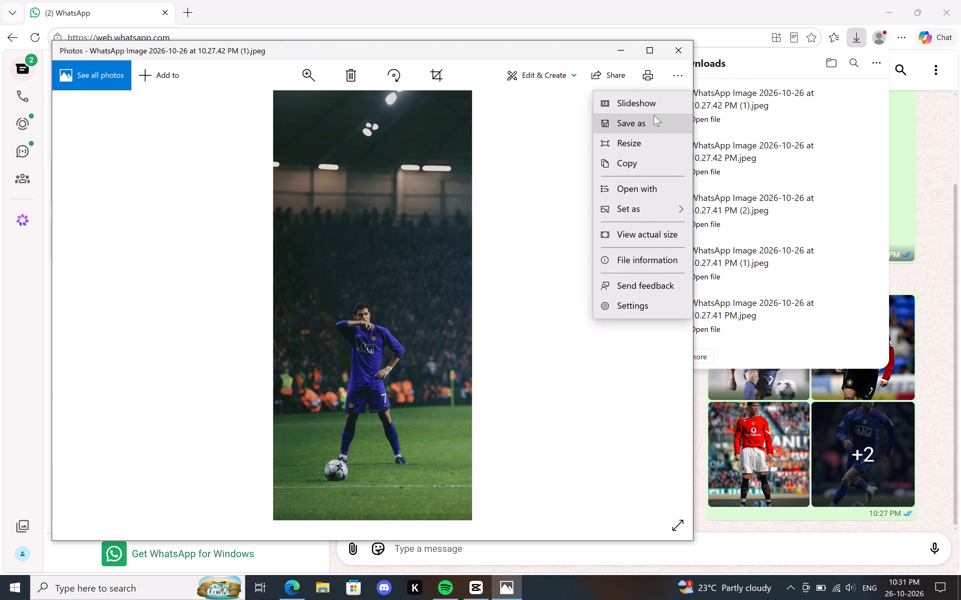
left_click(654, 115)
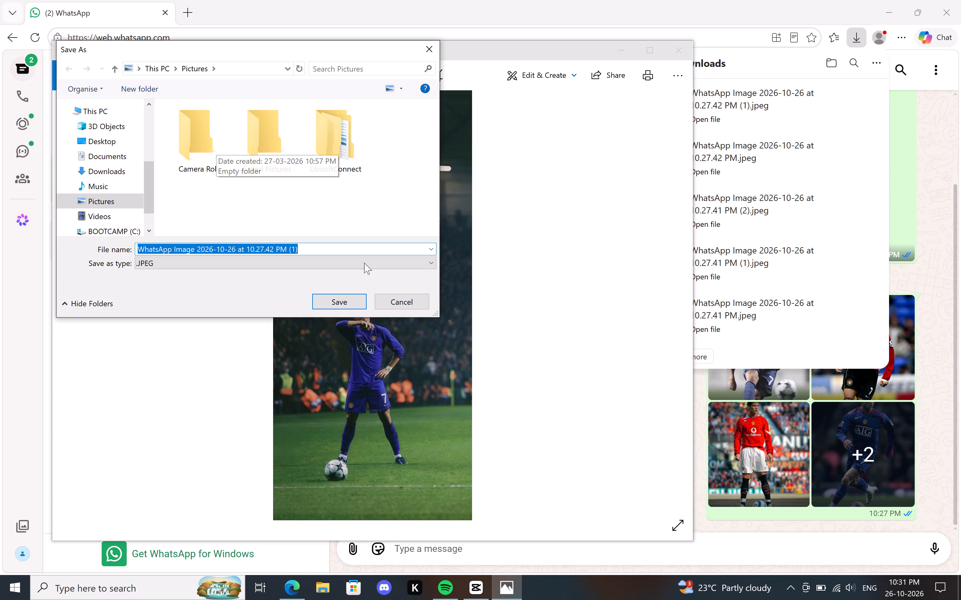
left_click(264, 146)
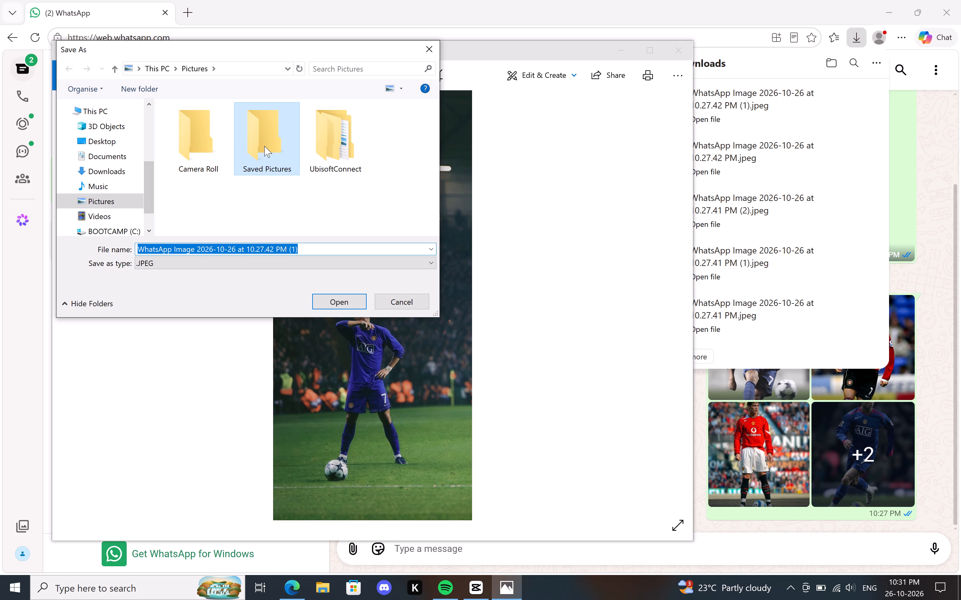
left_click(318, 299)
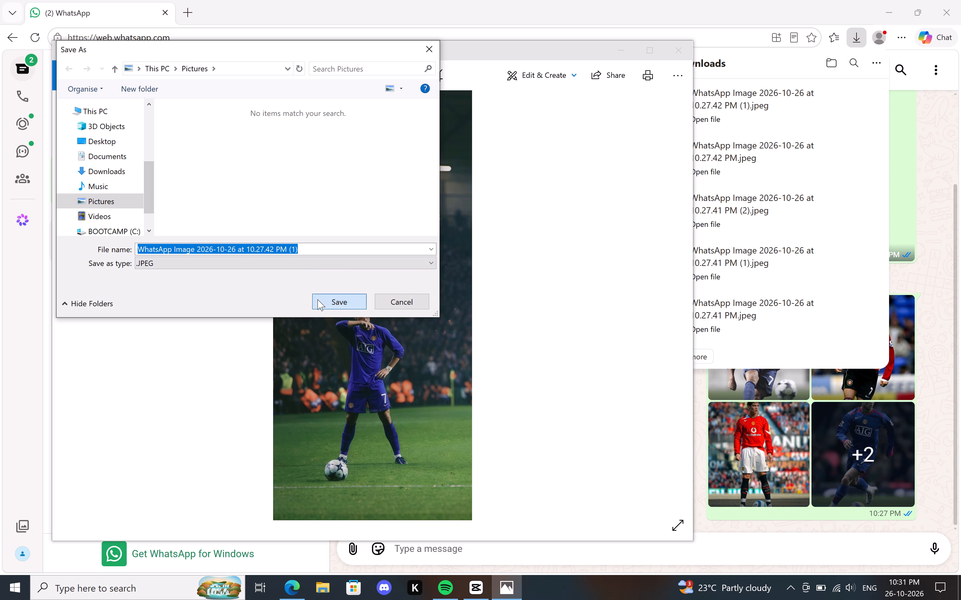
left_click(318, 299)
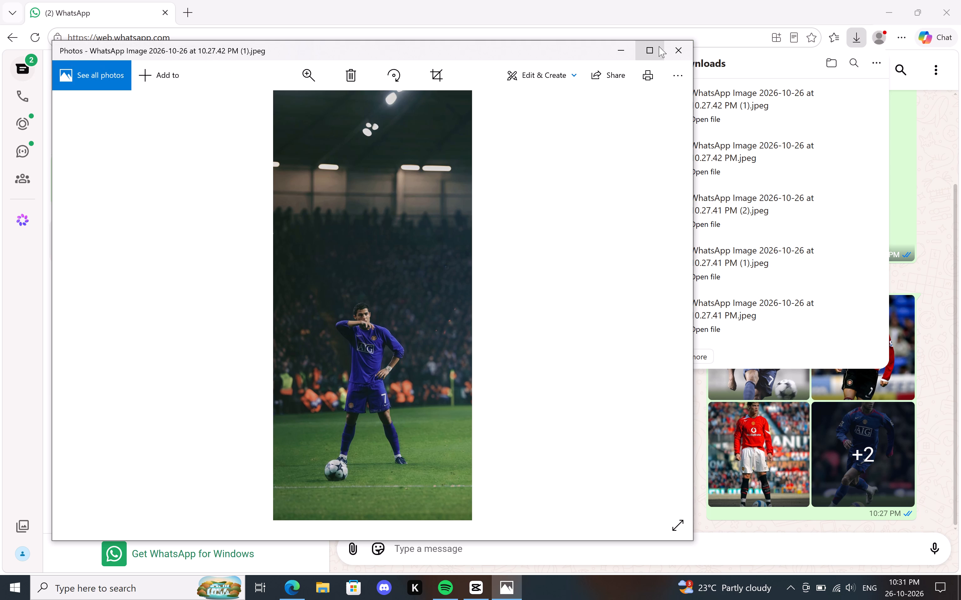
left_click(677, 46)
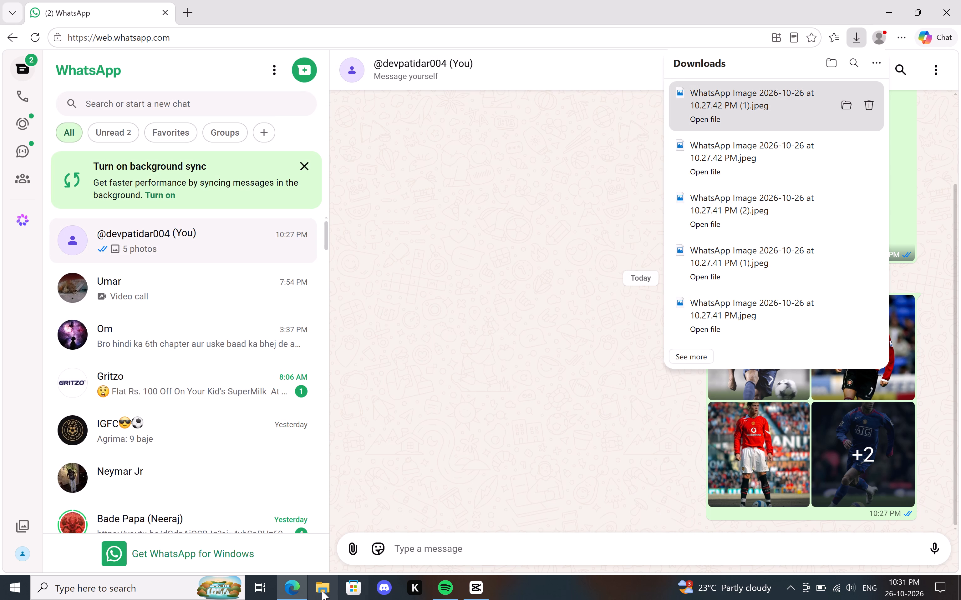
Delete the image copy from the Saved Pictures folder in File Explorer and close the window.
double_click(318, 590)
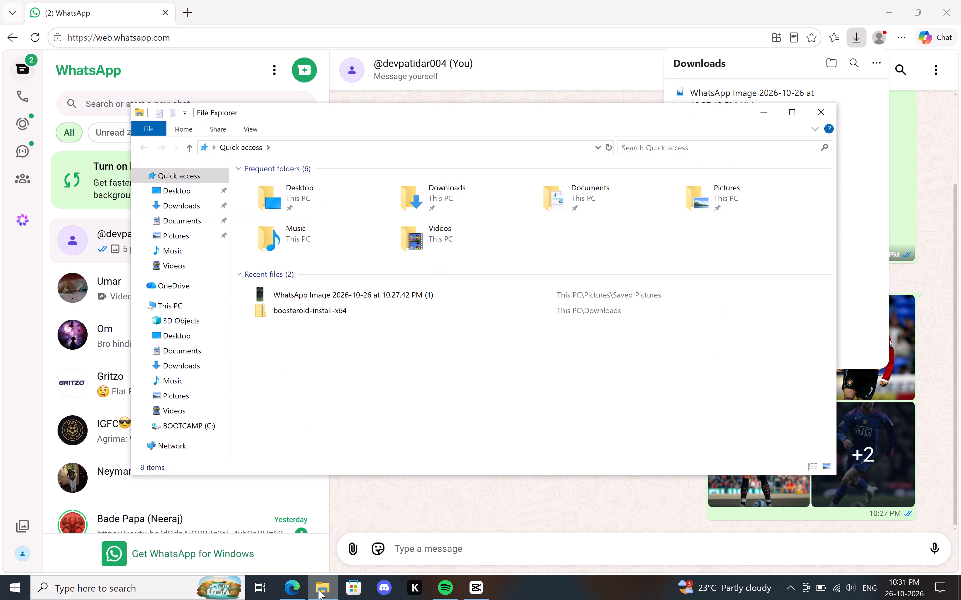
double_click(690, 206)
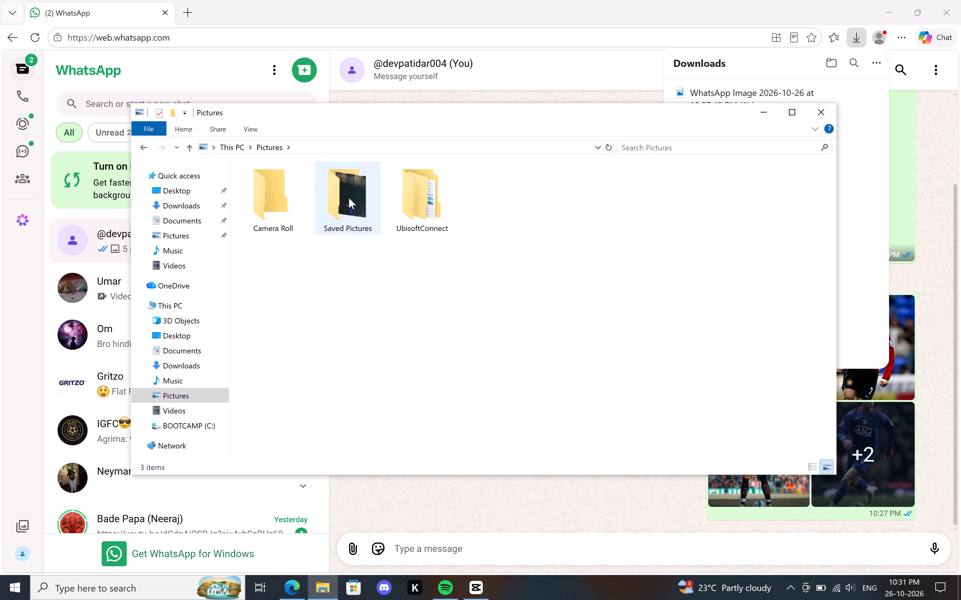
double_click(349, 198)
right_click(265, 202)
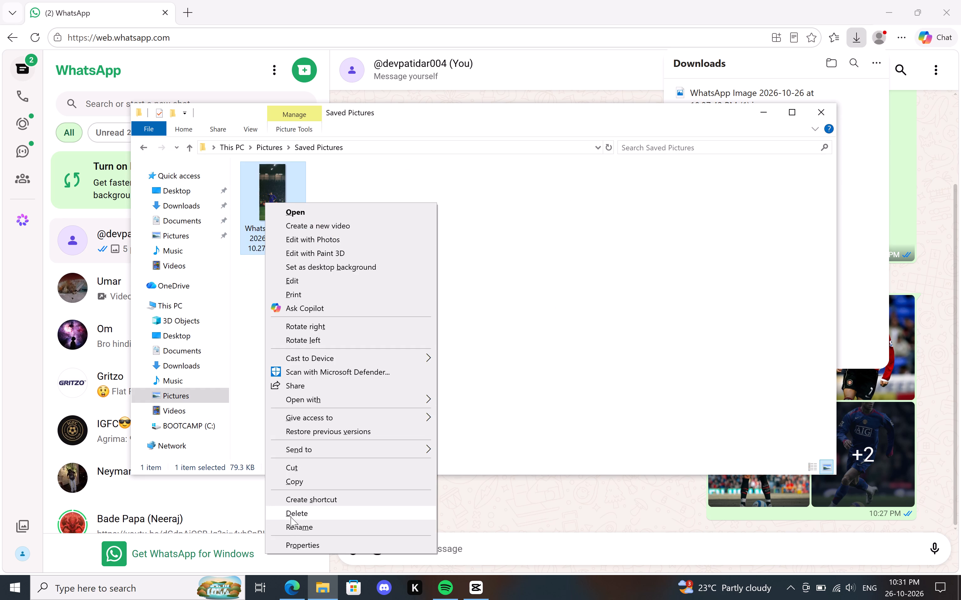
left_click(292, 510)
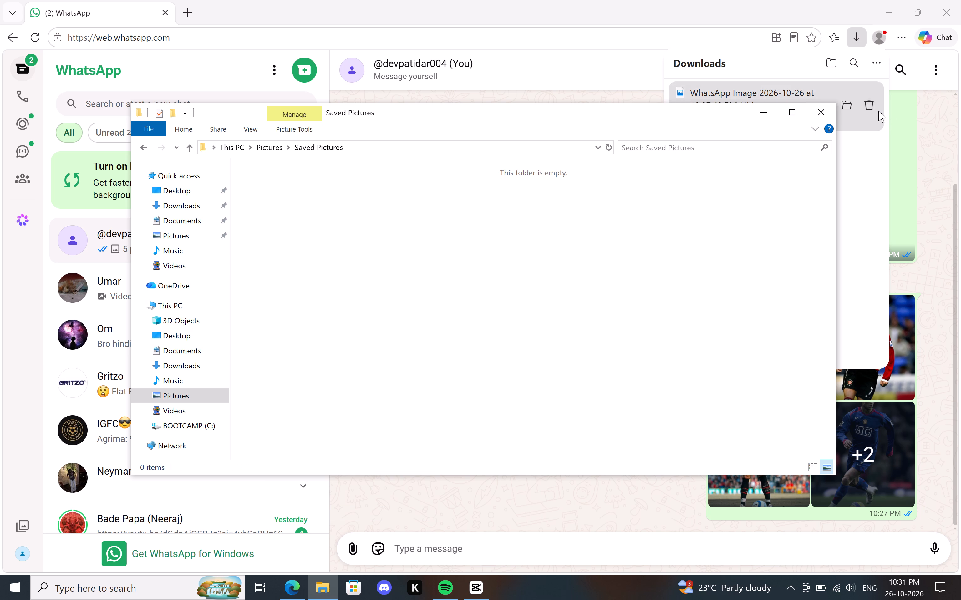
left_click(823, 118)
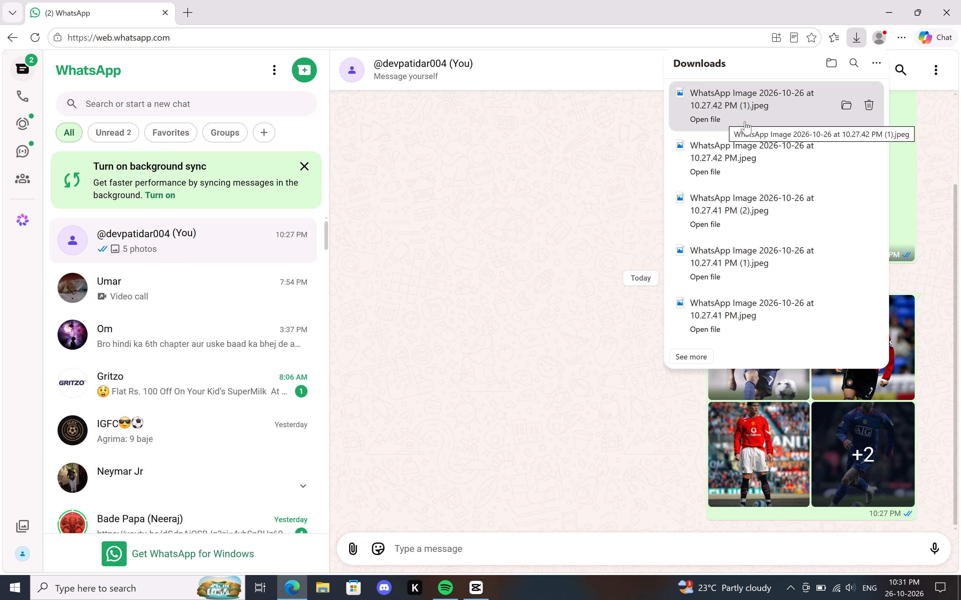
Open the downloaded image "10.27.42 PM (1).jpeg" and add it to a new album named "edits items".
left_click(704, 115)
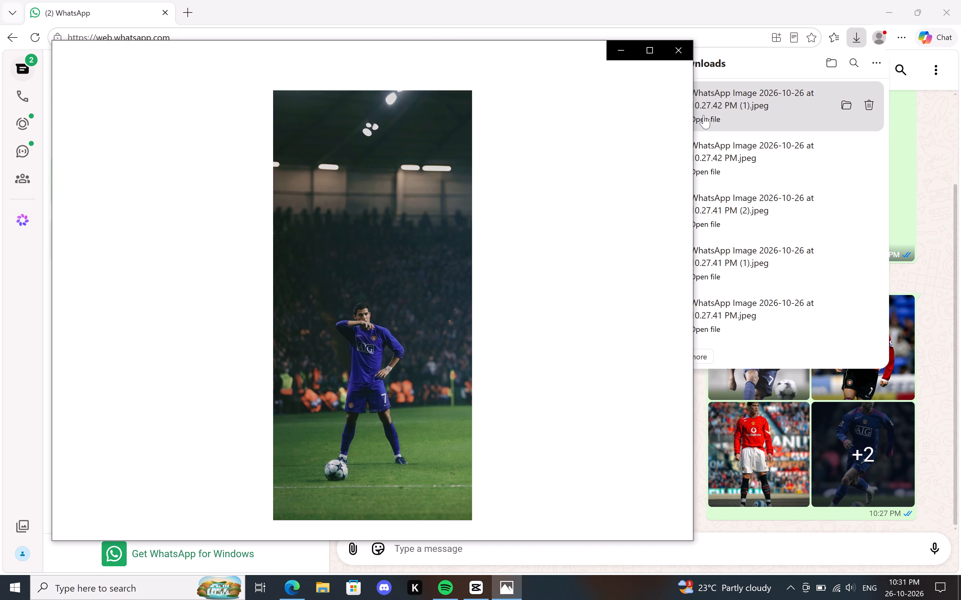
left_click(163, 68)
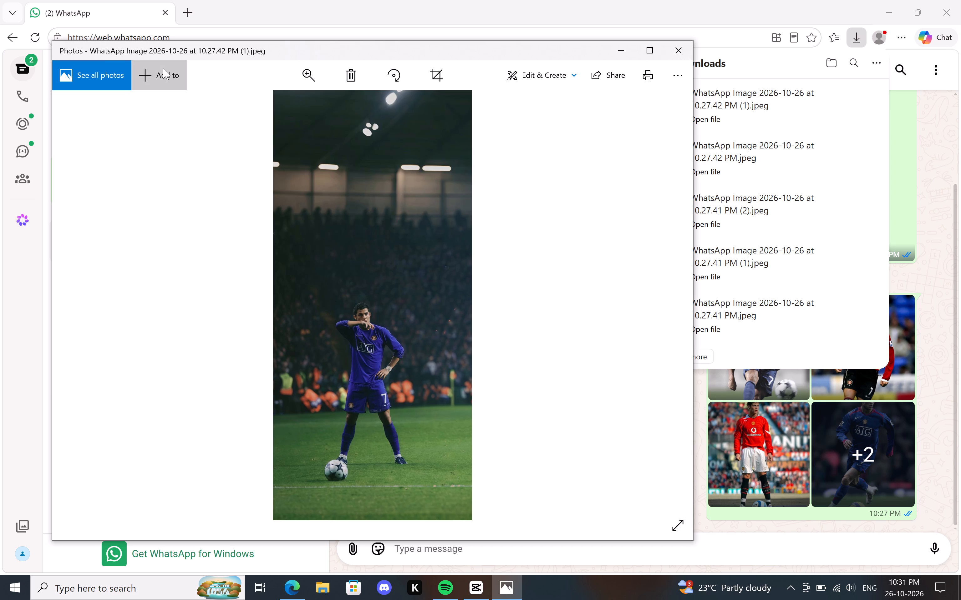
left_click(321, 198)
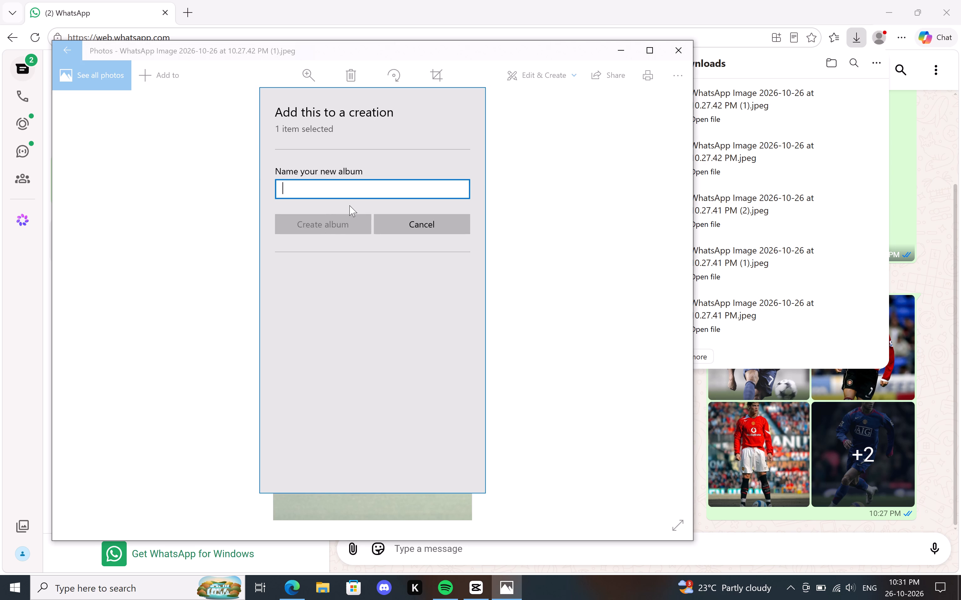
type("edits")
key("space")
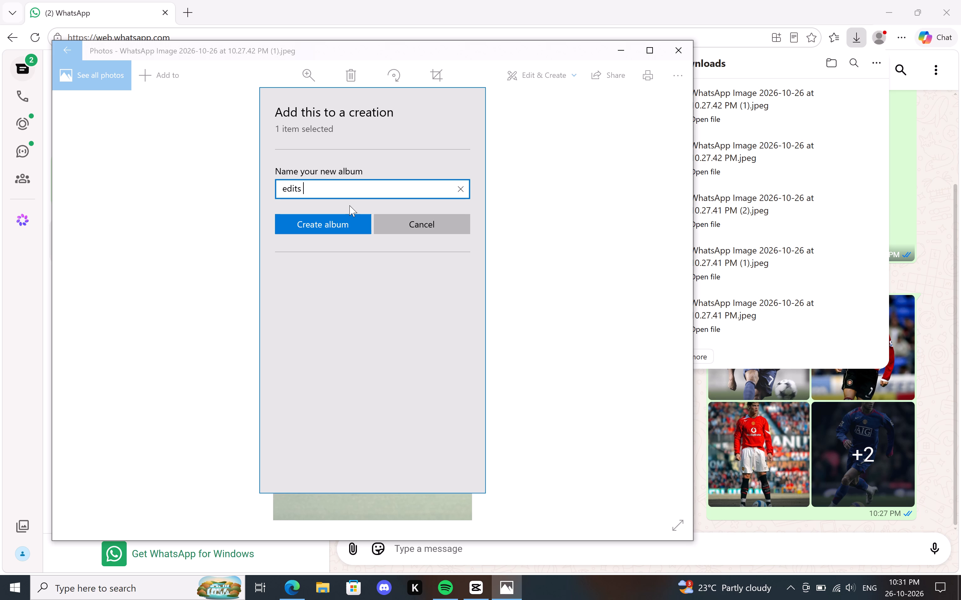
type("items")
left_click(326, 225)
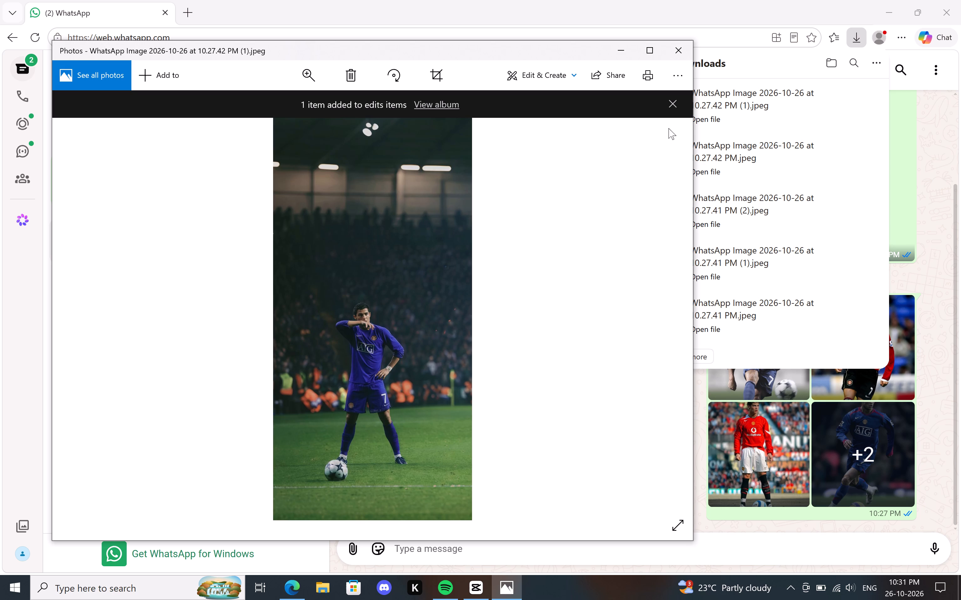
Open the downloaded image "10.27.42 PM.jpeg", add it to the existing "edits items" album and close the viewer.
double_click(750, 162)
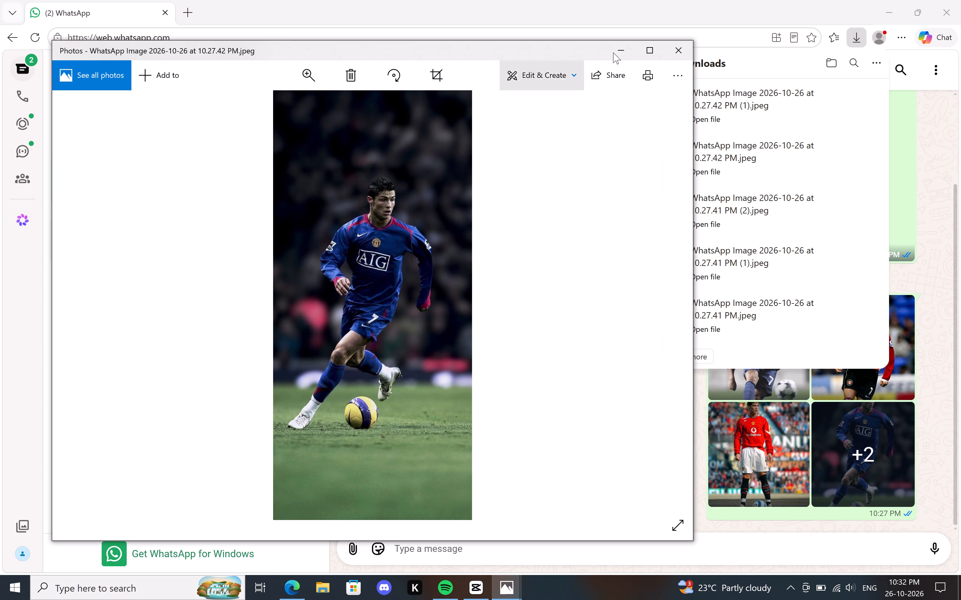
left_click(685, 49)
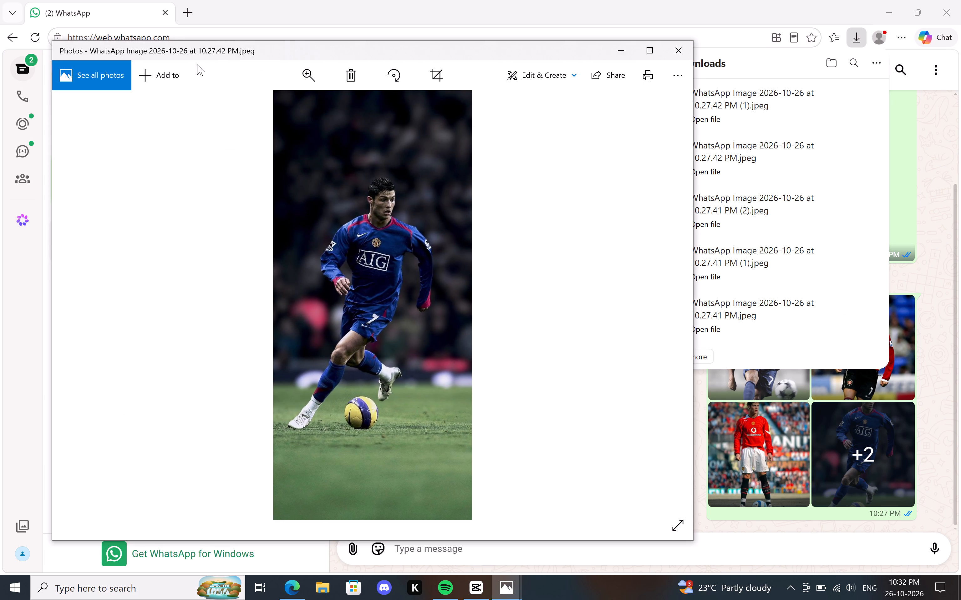
left_click(177, 72)
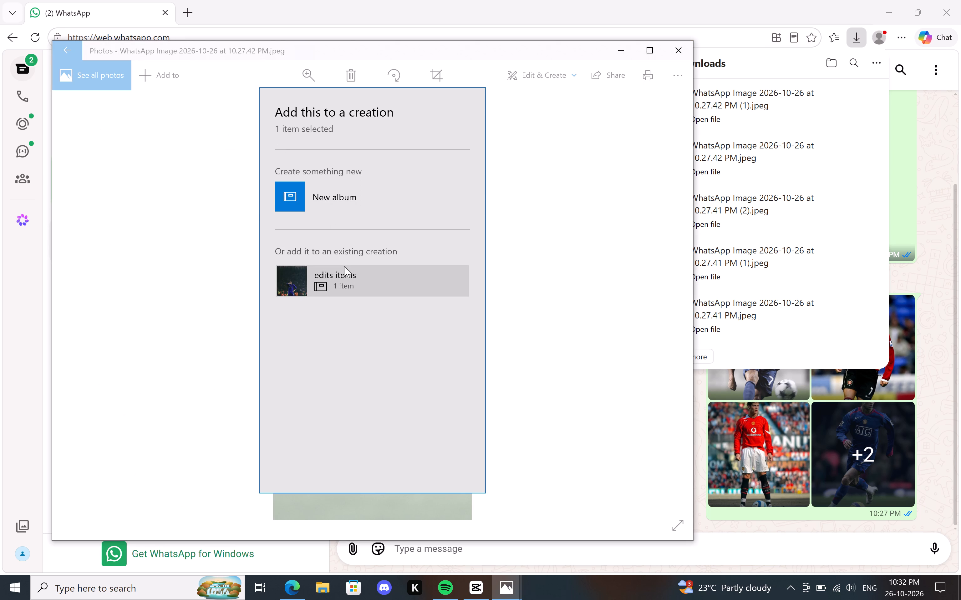
left_click(344, 266)
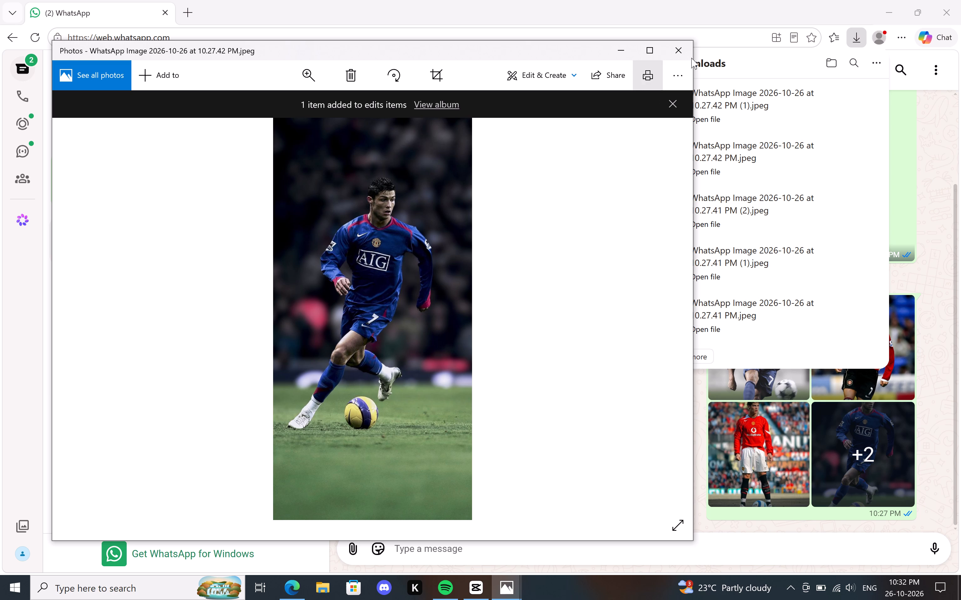
left_click(688, 46)
Open the downloaded image "WhatsApp Image 2026-10-26 at 10.27.41 PM (2).jpeg" for adding to the "edits items" album.
left_click(730, 210)
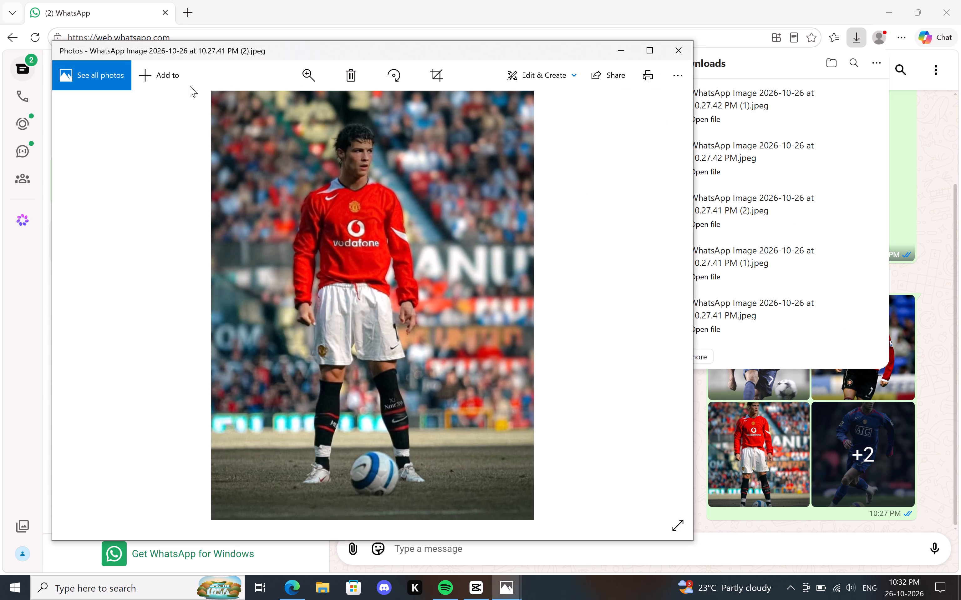
Add the open photo of the footballer in the red vodafone jersey to the "edits items" album.
left_click(174, 79)
left_click(360, 282)
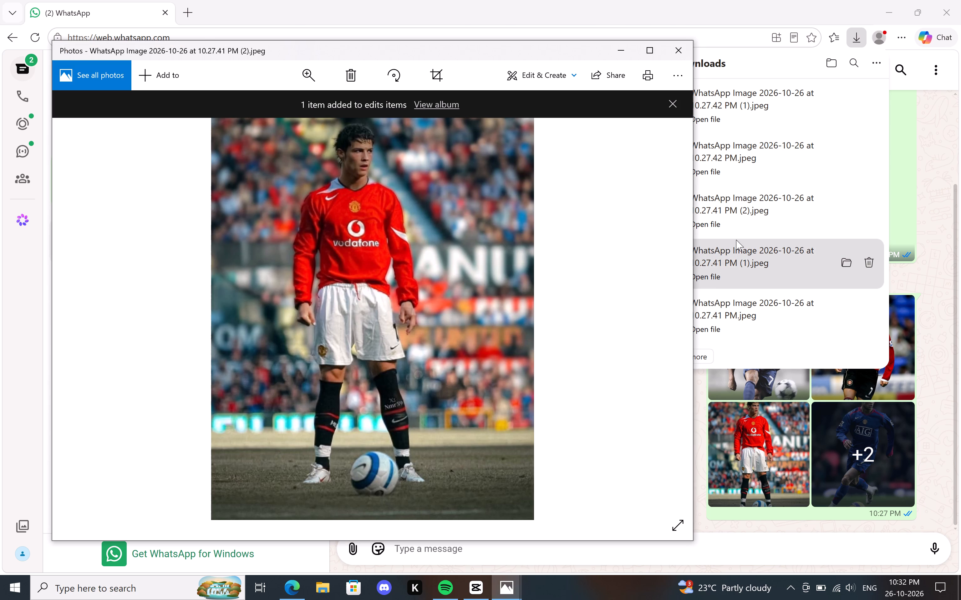
Open the downloaded image "WhatsApp Image 2026-10-26 at 10.27.41 PM (1).jpeg" and add it to the "edits items" album.
left_click(737, 221)
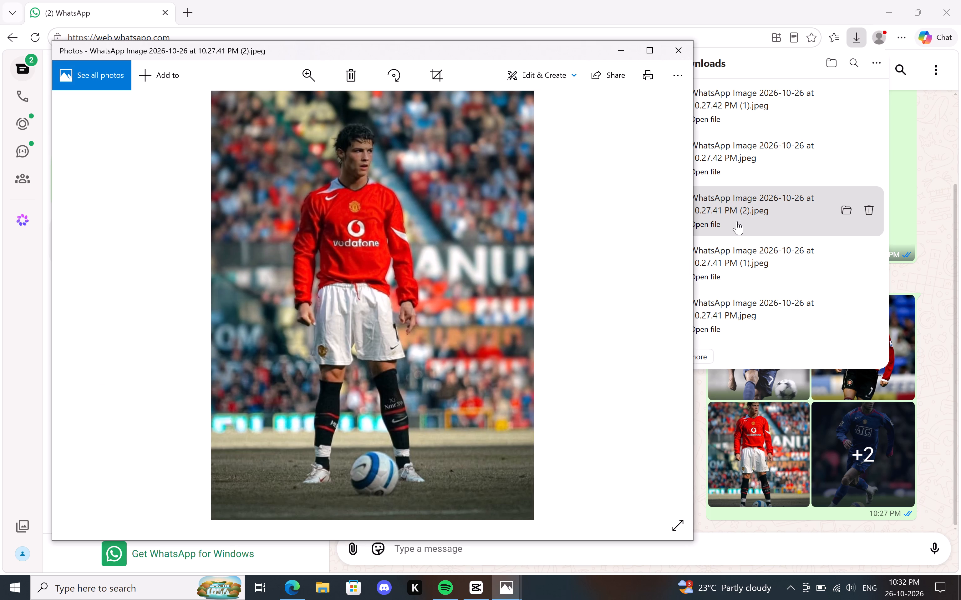
left_click(750, 258)
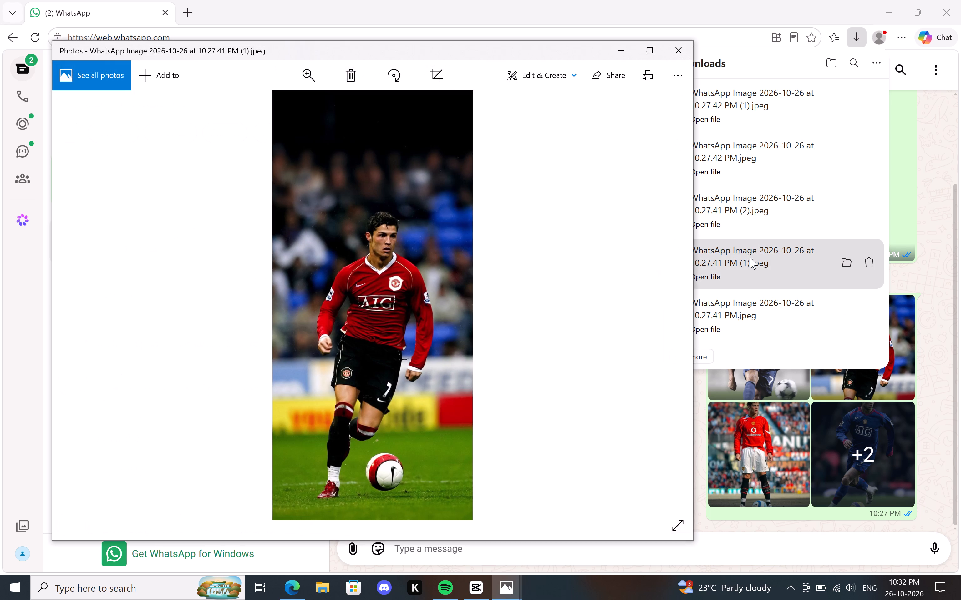
left_click(166, 79)
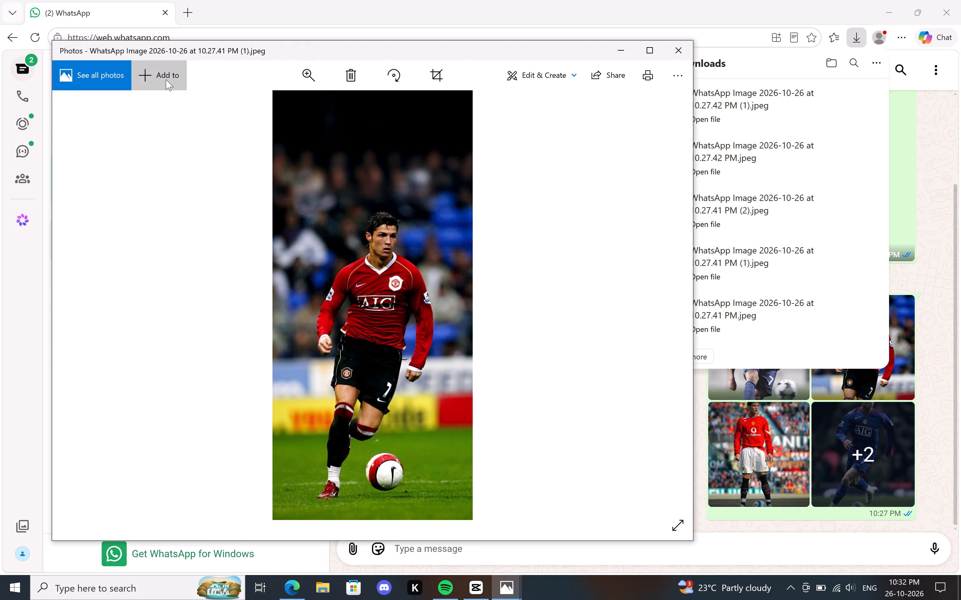
left_click(345, 282)
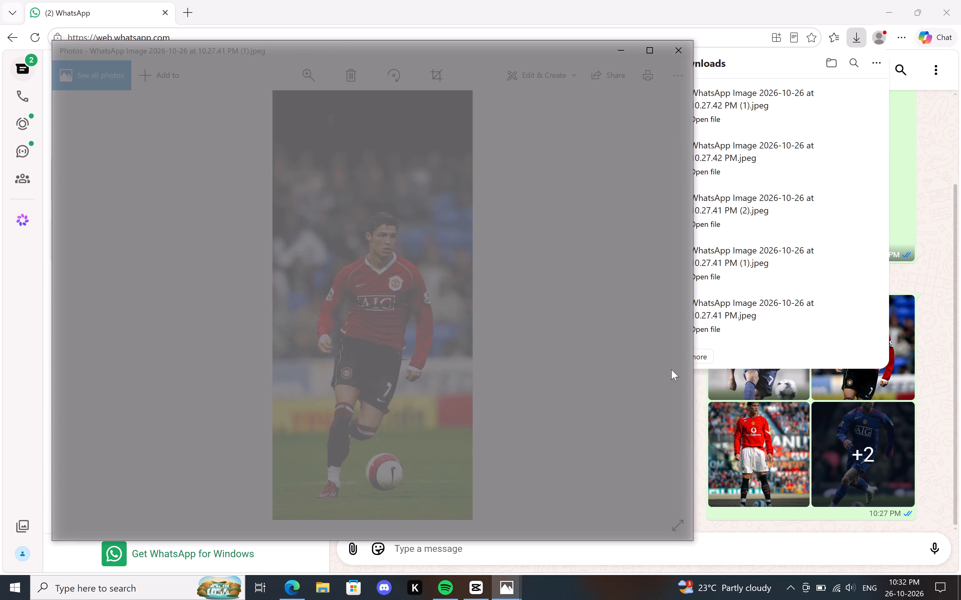
Open the downloaded image "WhatsApp Image 2026-10-26 at 10.27.41 PM.jpeg" and add it to the "edits items" album.
left_click(747, 325)
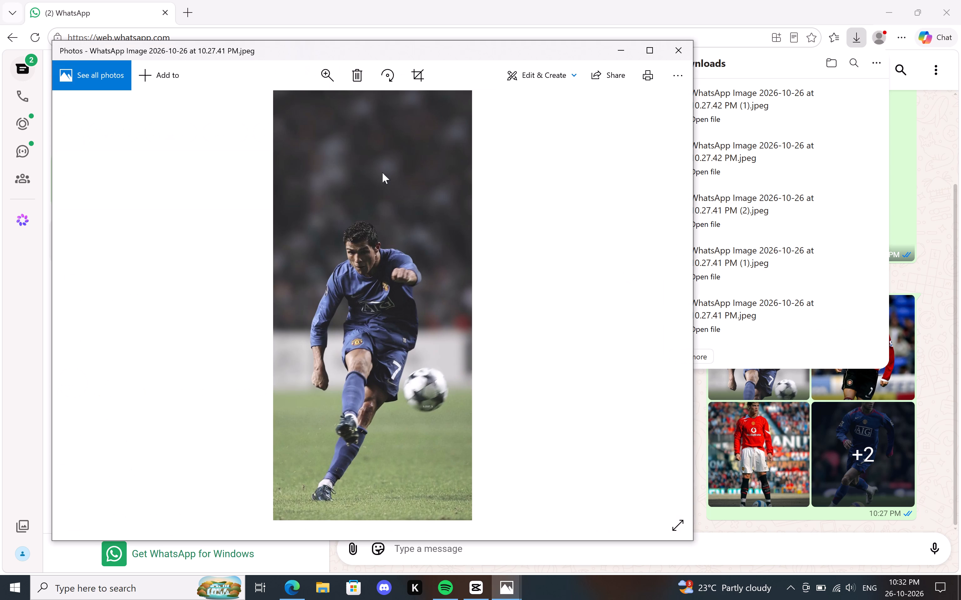
left_click(165, 75)
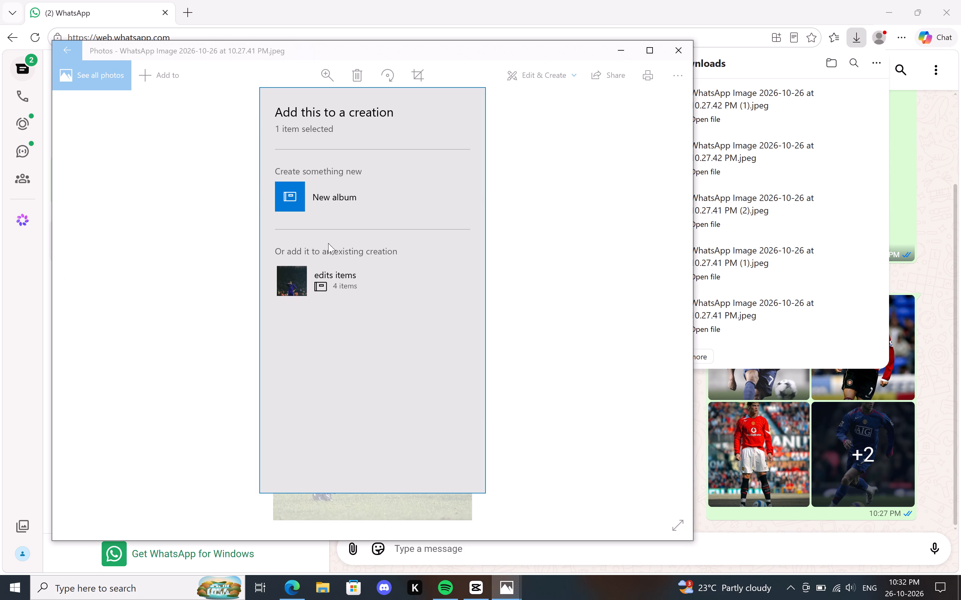
left_click(350, 283)
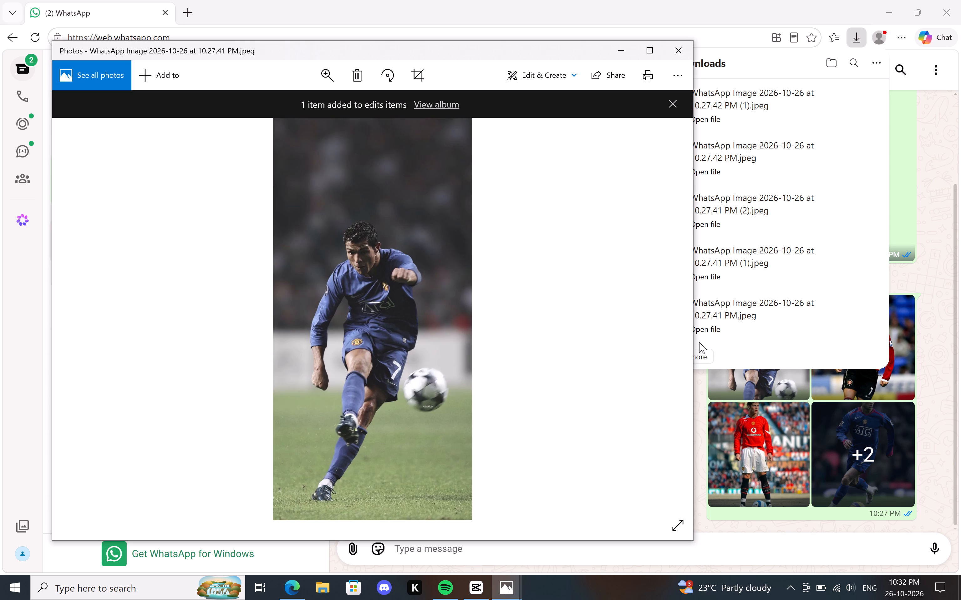
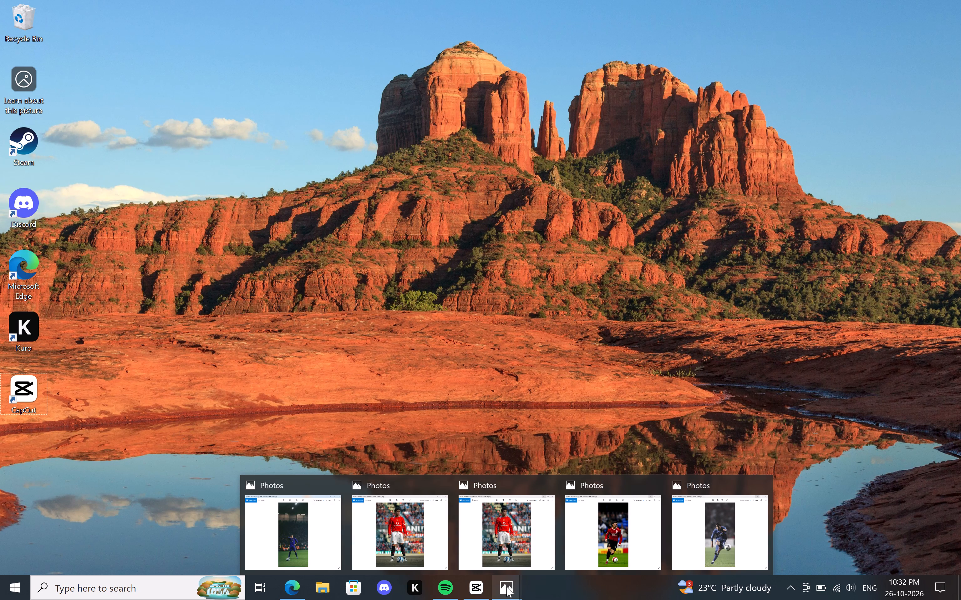
Close the Photos window showing the small, distant footballer in a dark kit on a green pitch.
left_click(341, 480)
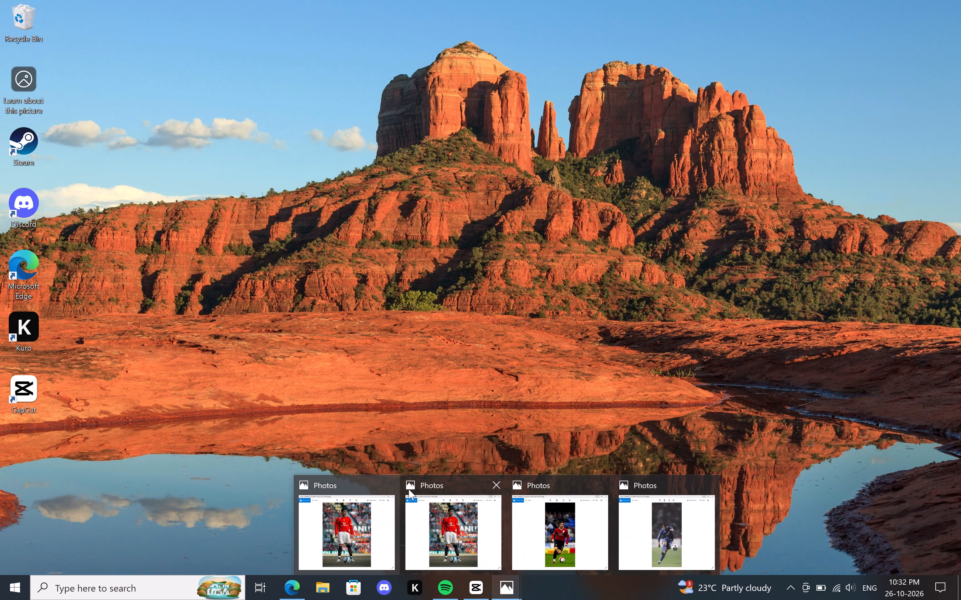
Close all the open Photos windows.
left_click(392, 485)
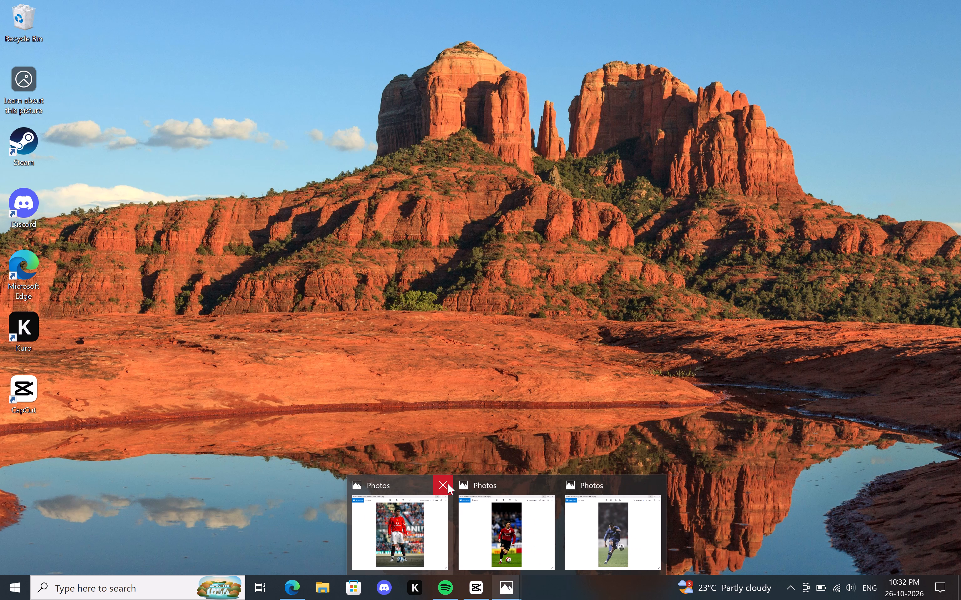
left_click(448, 483)
left_click(495, 479)
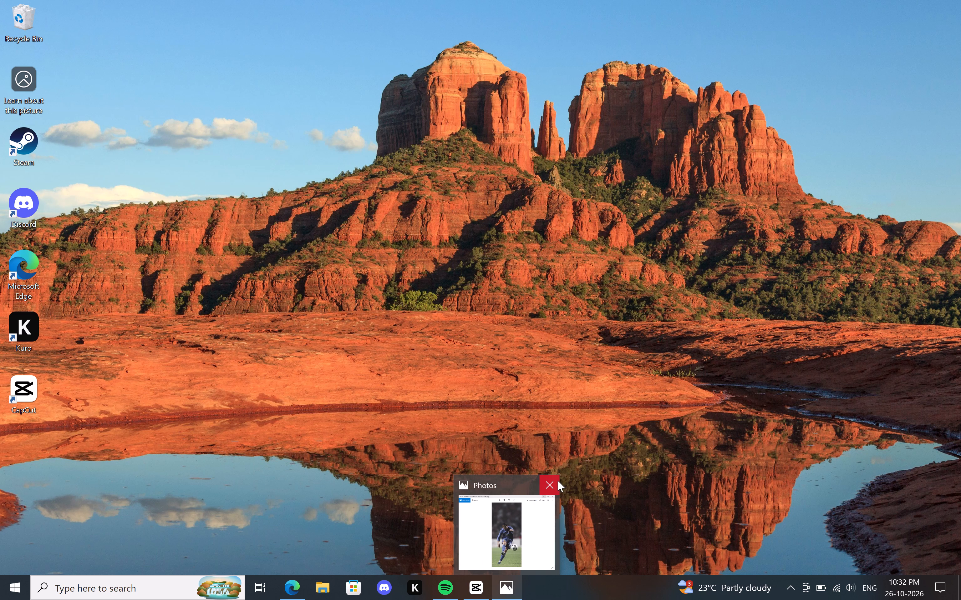
left_click(553, 482)
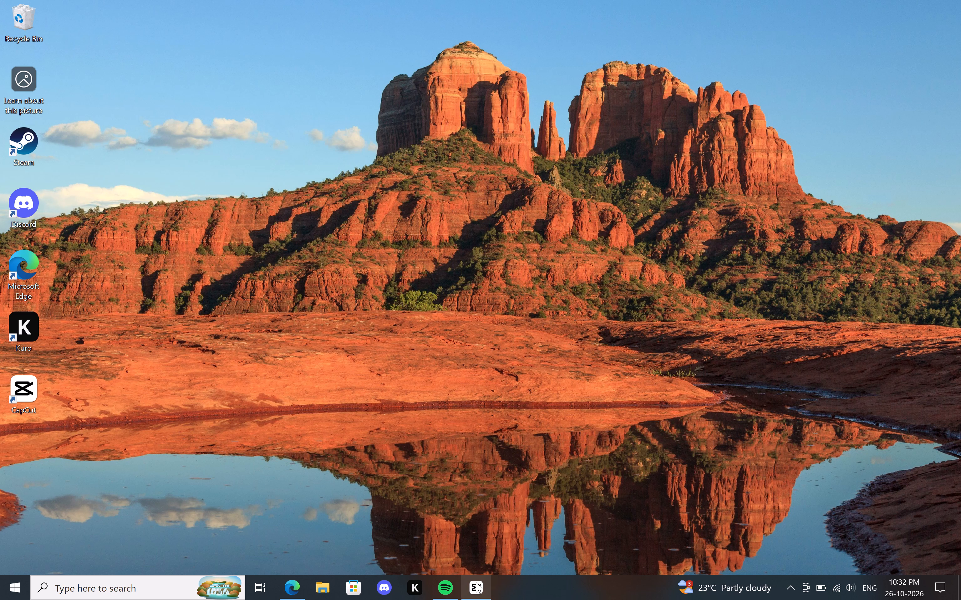
Switch to CapCut, create a new project, and close its empty editor.
left_click(476, 583)
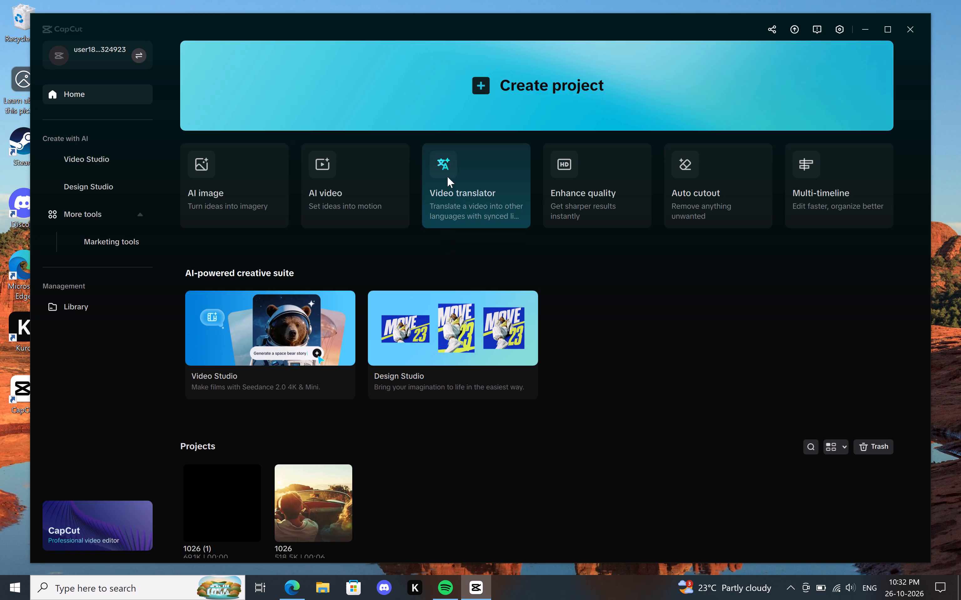
left_click(335, 98)
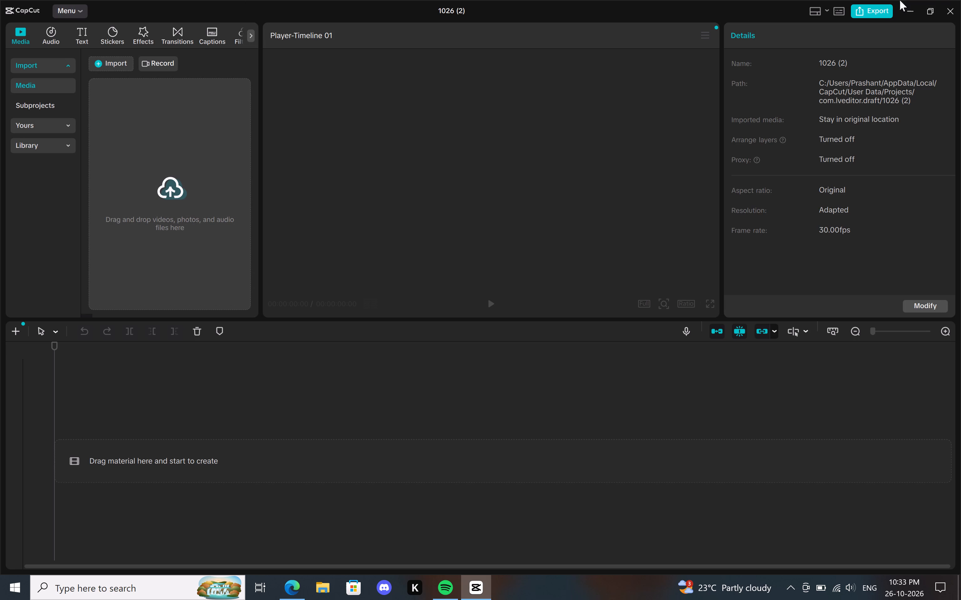
left_click(952, 5)
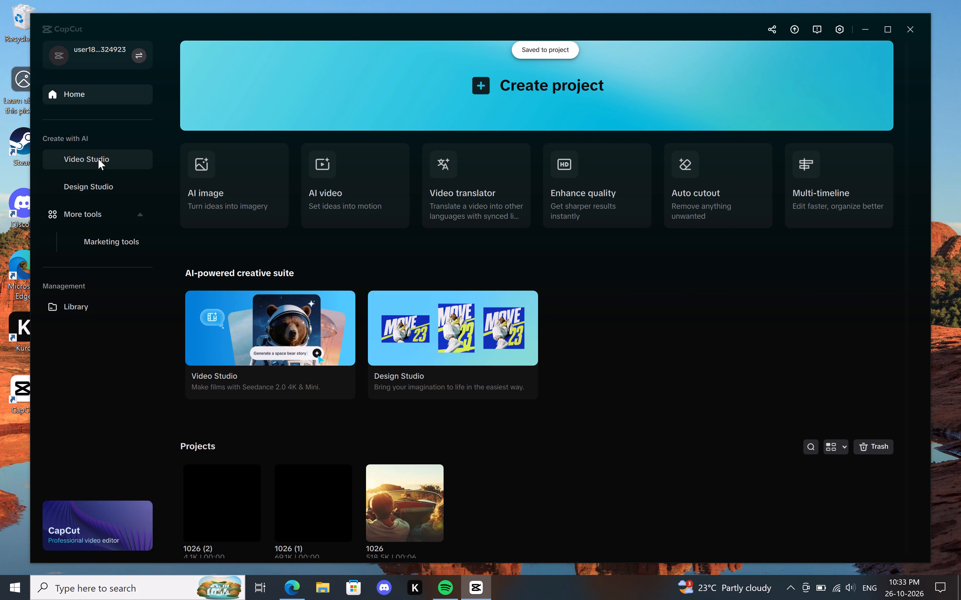
Look at the Video Studio and Library pages, and return to the Home page.
left_click(98, 159)
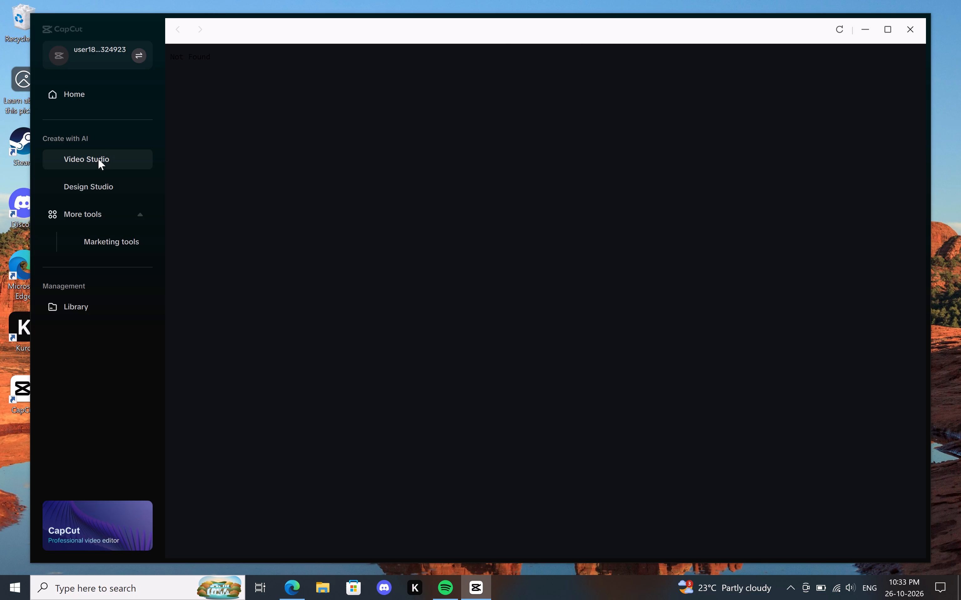
left_click(70, 302)
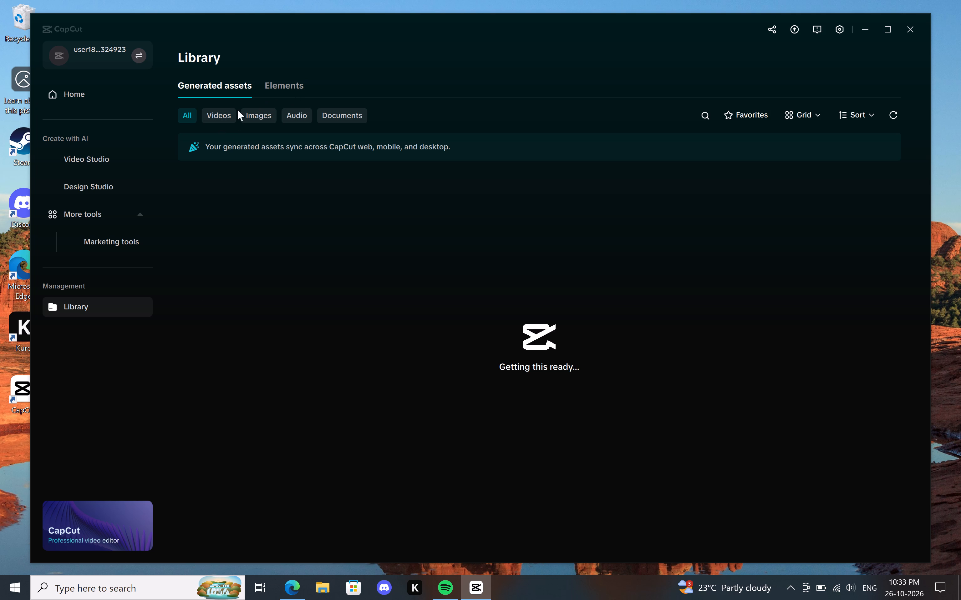
left_click(115, 91)
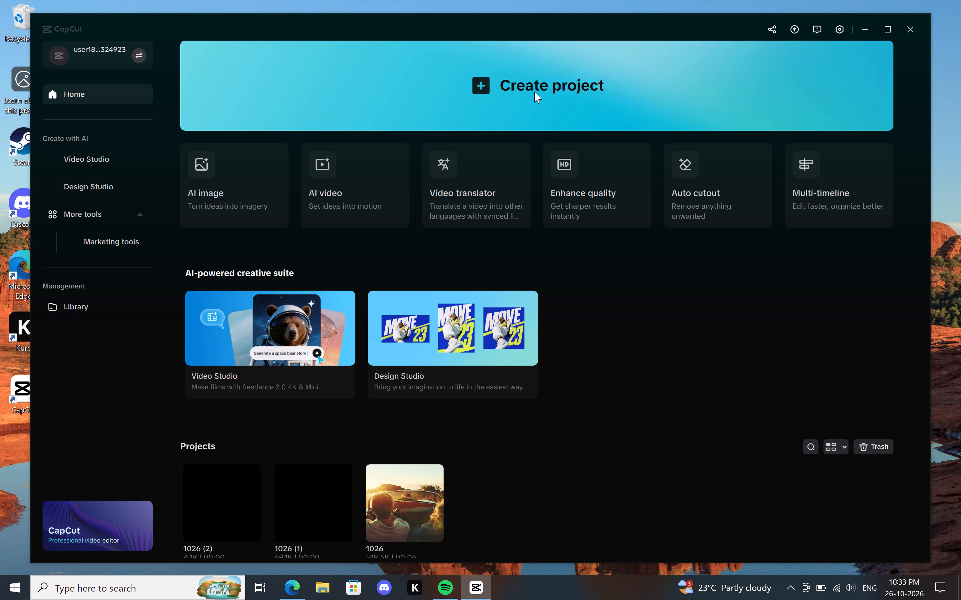
Create another new video project.
left_click(496, 112)
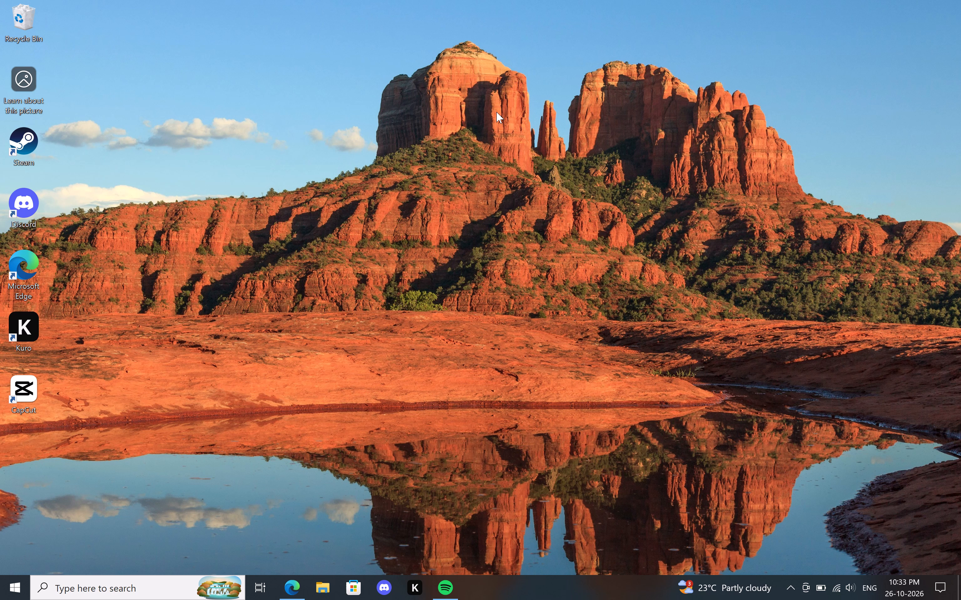
left_click(496, 112)
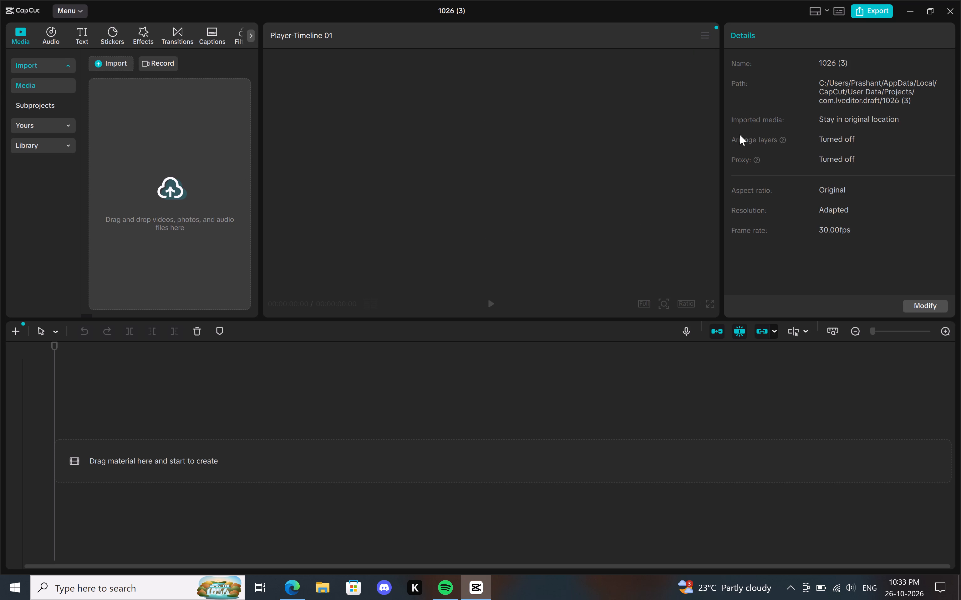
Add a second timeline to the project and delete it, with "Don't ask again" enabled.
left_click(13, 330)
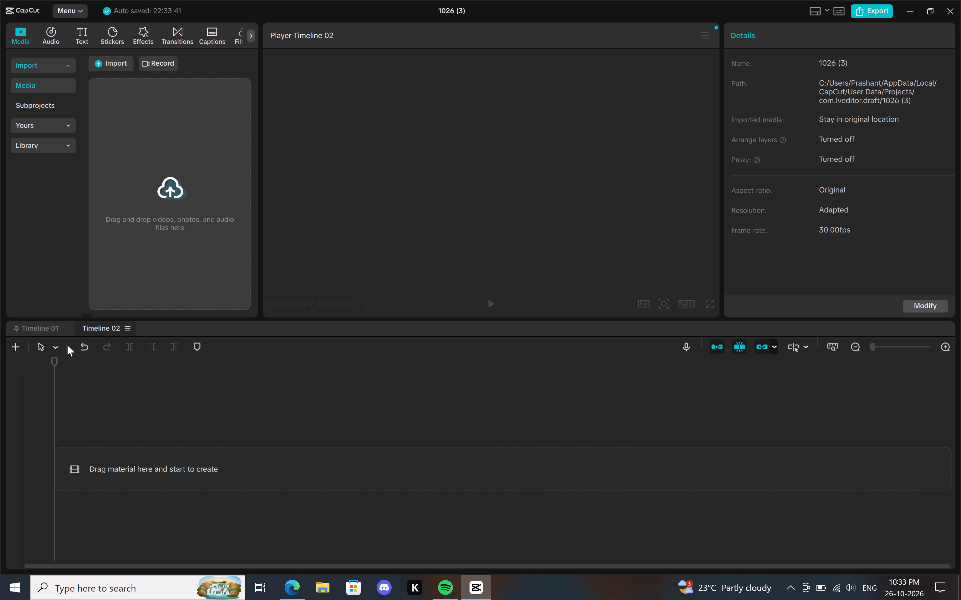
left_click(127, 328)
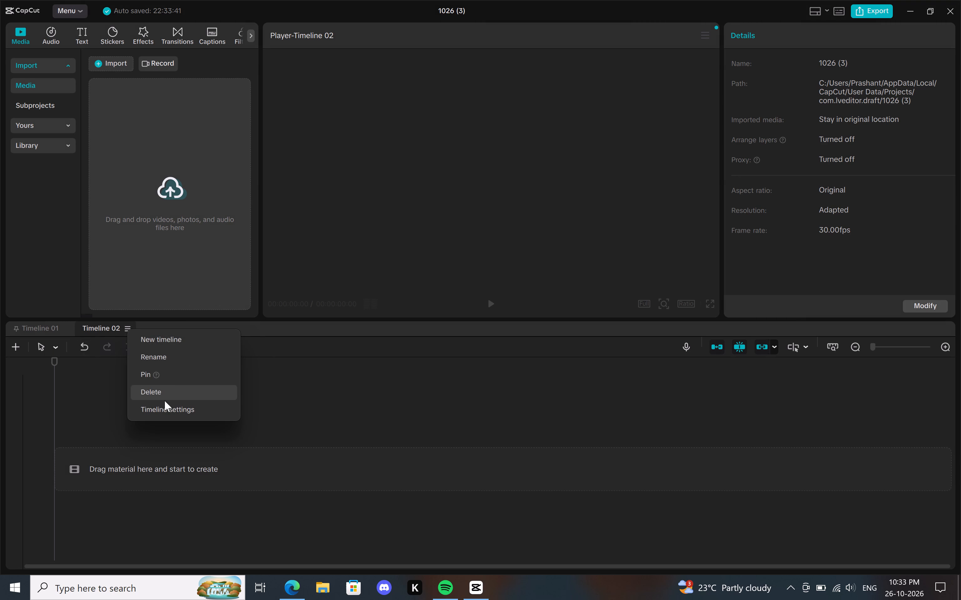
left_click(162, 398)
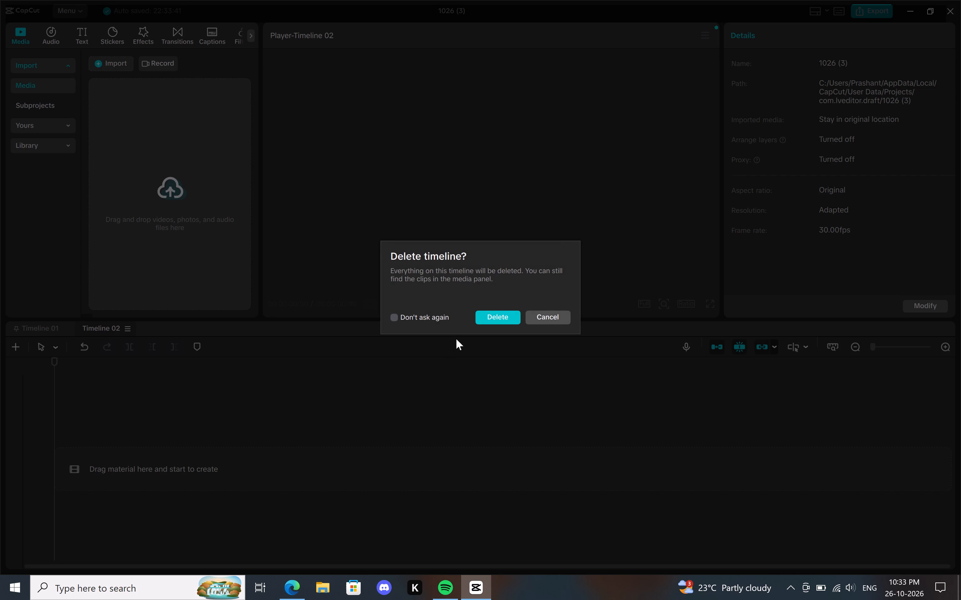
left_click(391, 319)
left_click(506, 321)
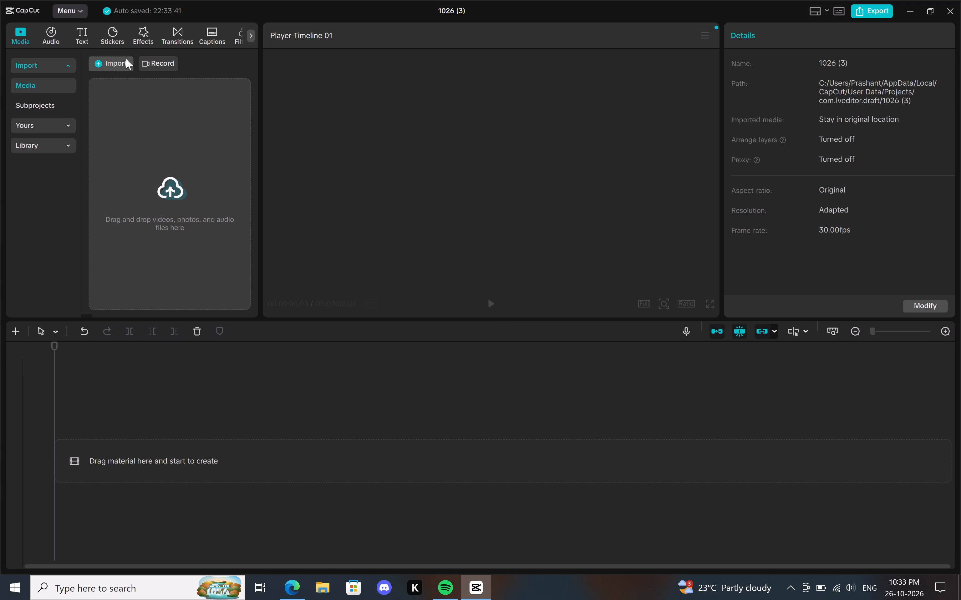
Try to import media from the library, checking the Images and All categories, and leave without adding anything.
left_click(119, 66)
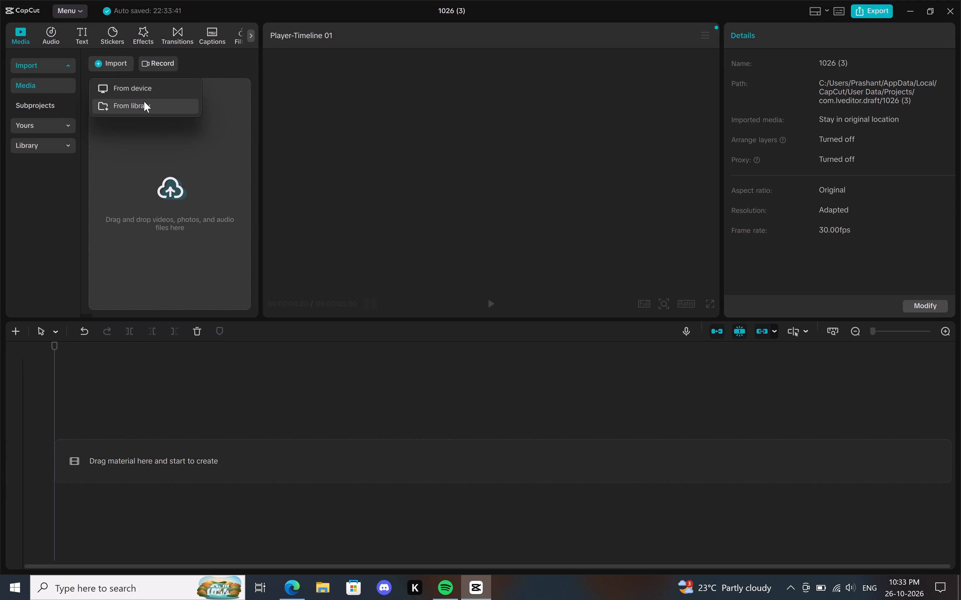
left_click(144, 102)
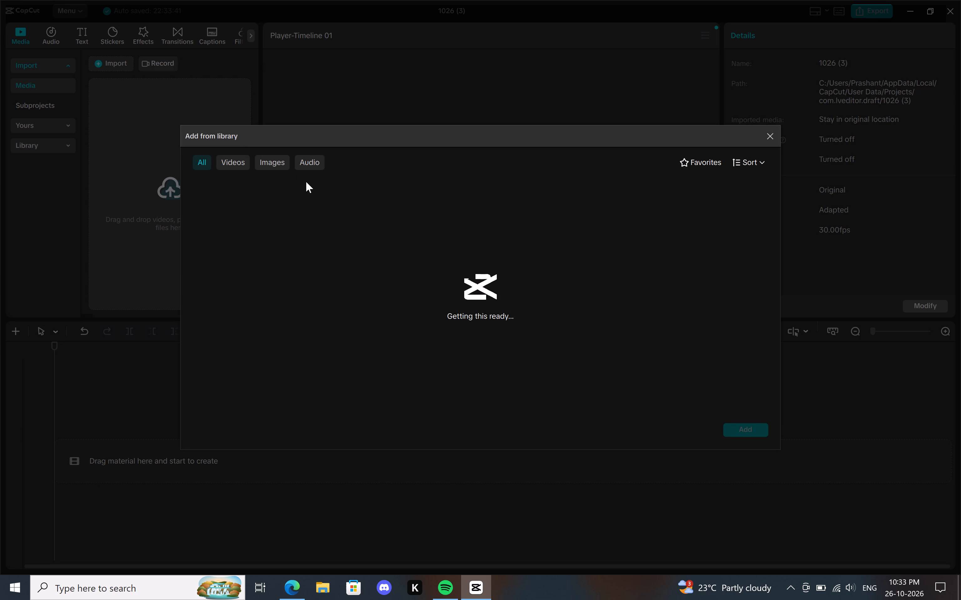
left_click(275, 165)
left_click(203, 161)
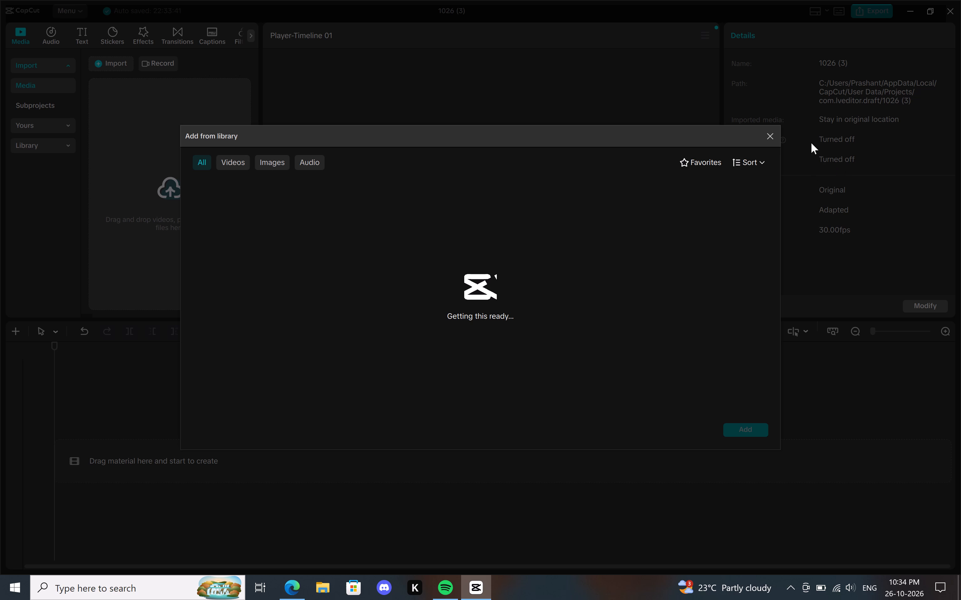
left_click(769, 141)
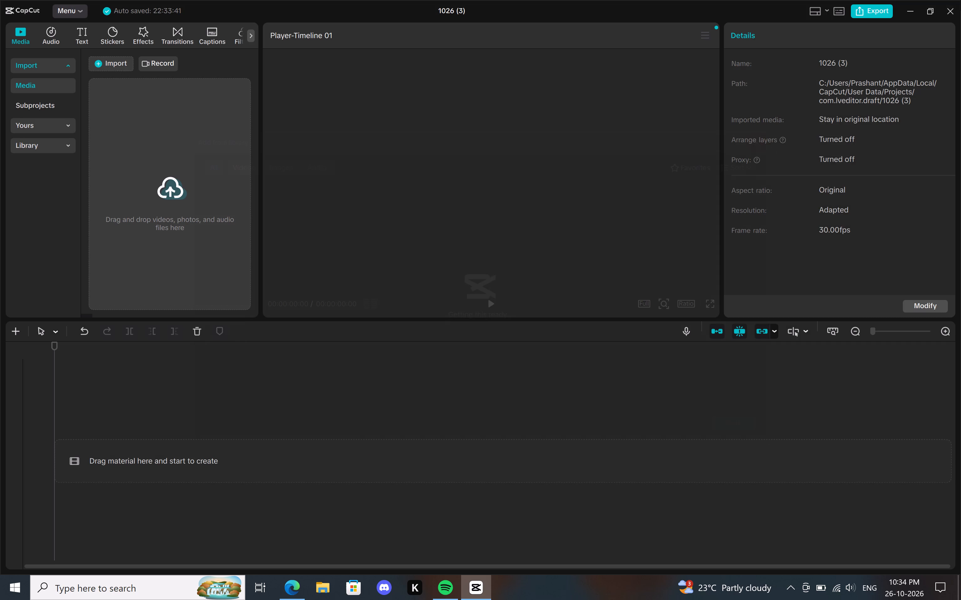
Close the empty project and minimize the CapCut window.
left_click(953, 1)
left_click(953, 3)
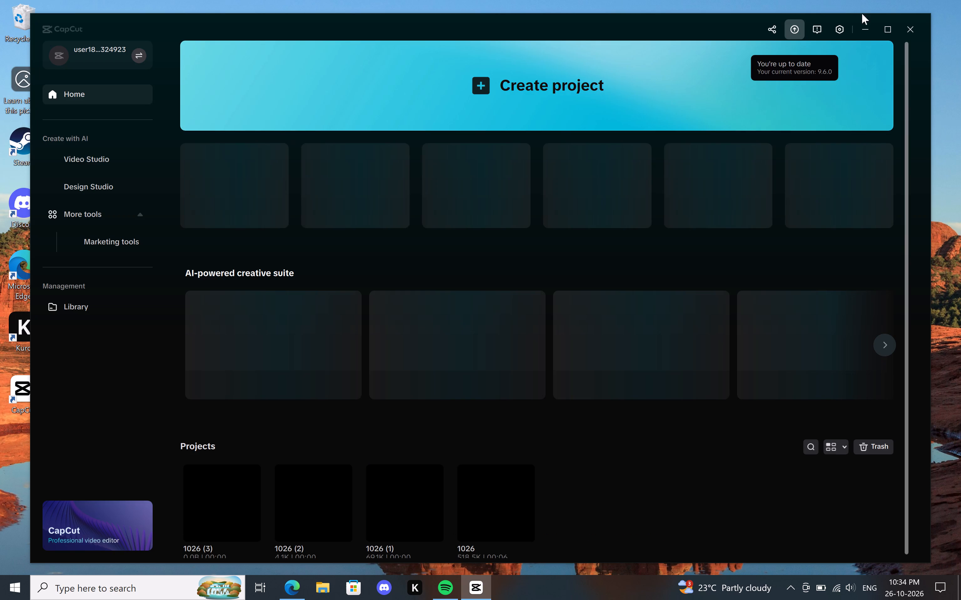
left_click(862, 25)
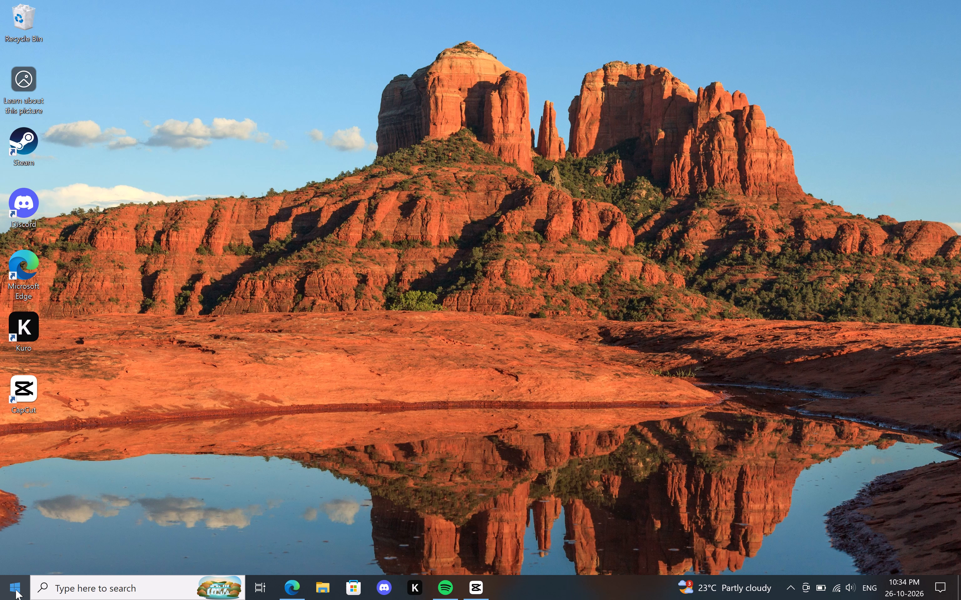
Switch to Photos and open the October 2026 photo of the footballer in the blue kit standing behind the ball.
left_click(11, 597)
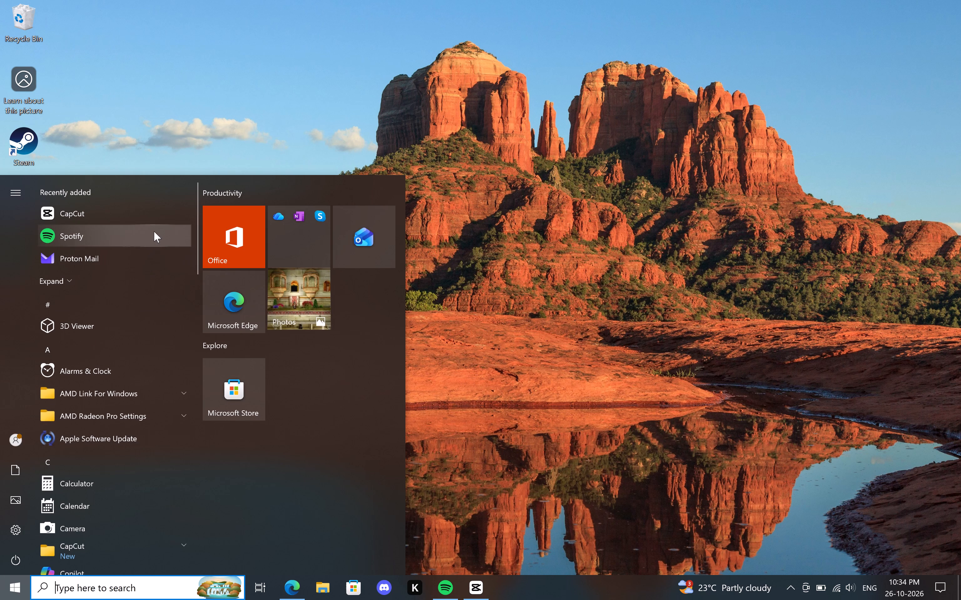
left_click(307, 310)
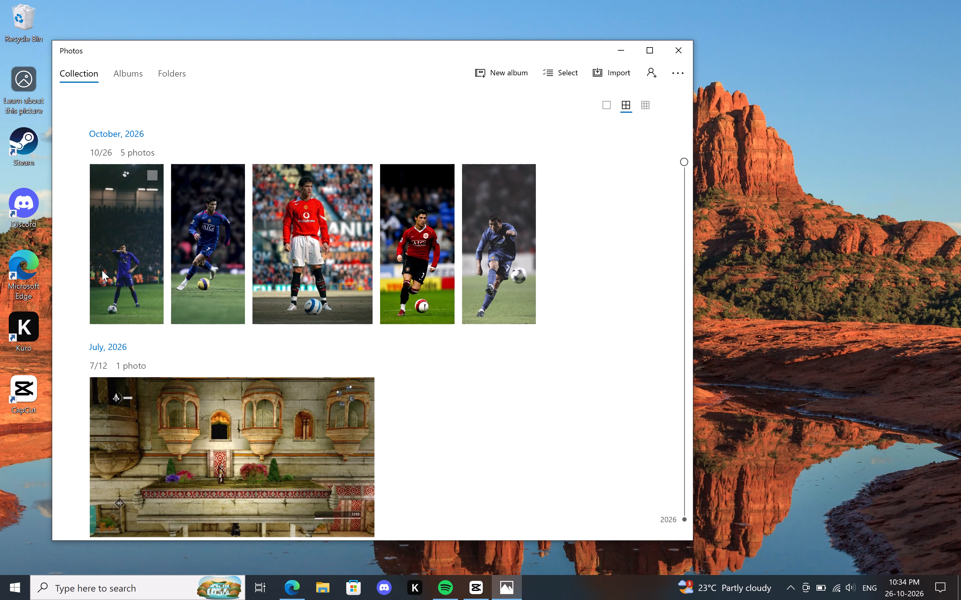
left_click(104, 270)
left_click(104, 270)
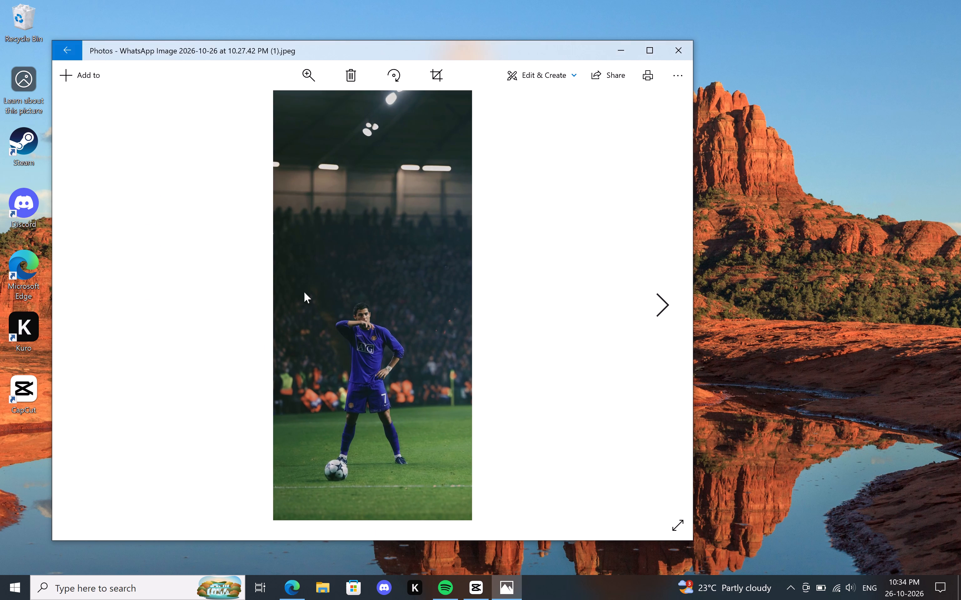
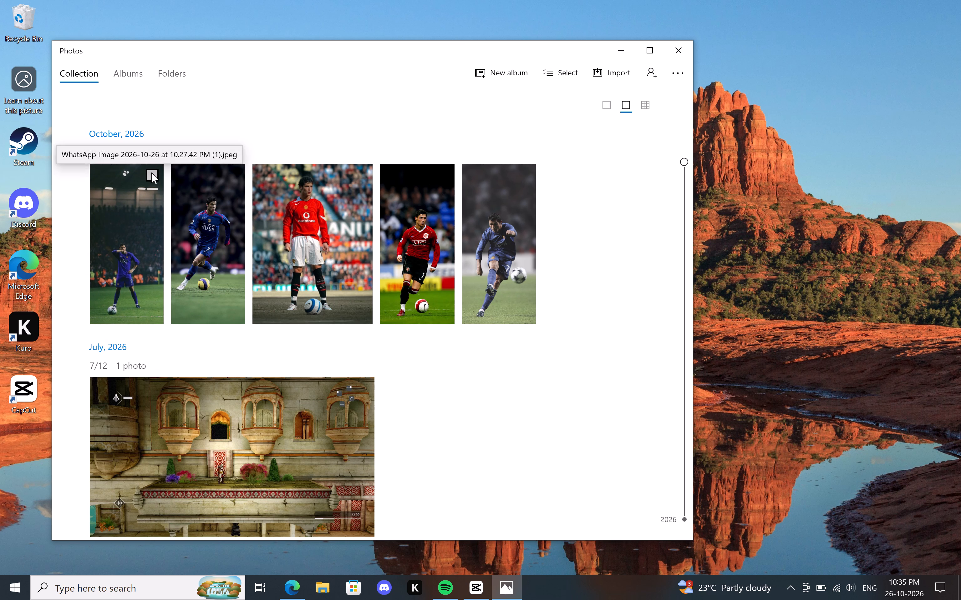
Select all five October 2026 football photos and look through the available share targets, leaving without sharing.
left_click(151, 172)
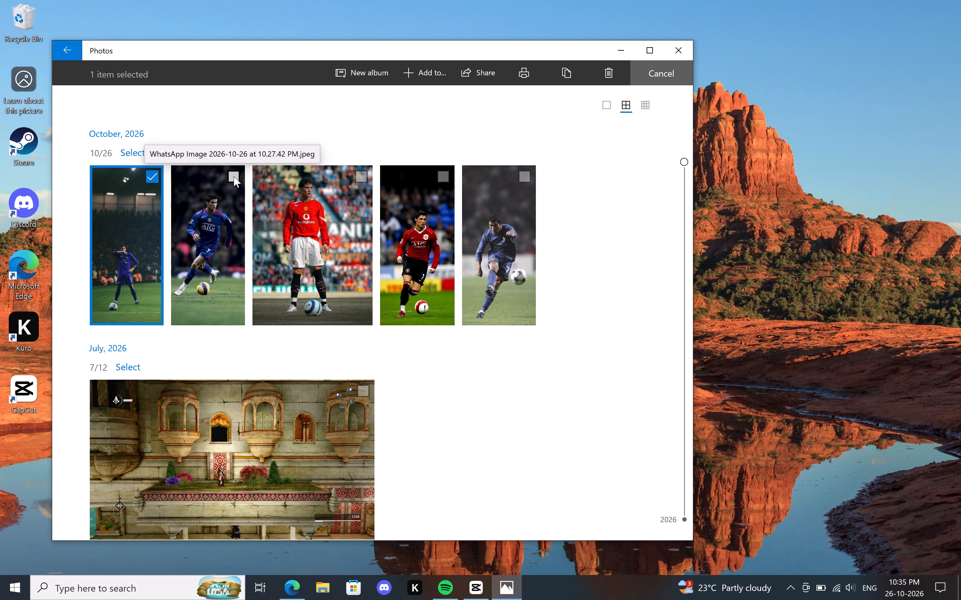
left_click(233, 175)
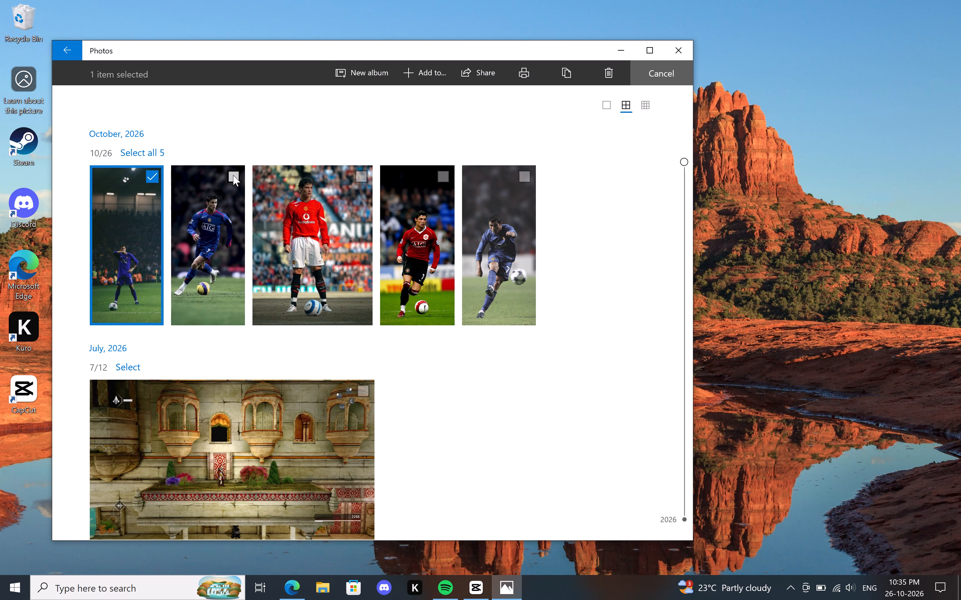
left_click(356, 174)
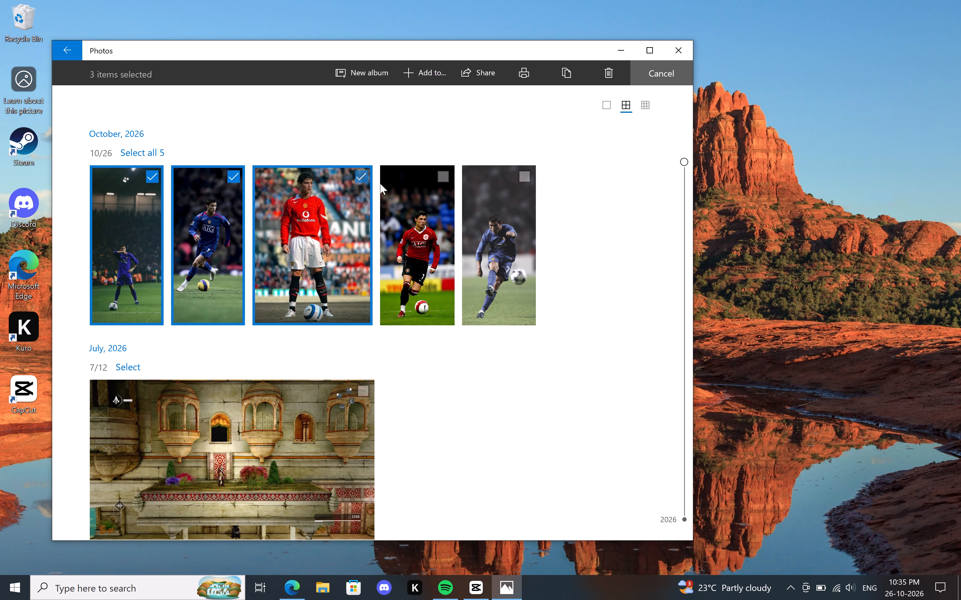
left_click(440, 178)
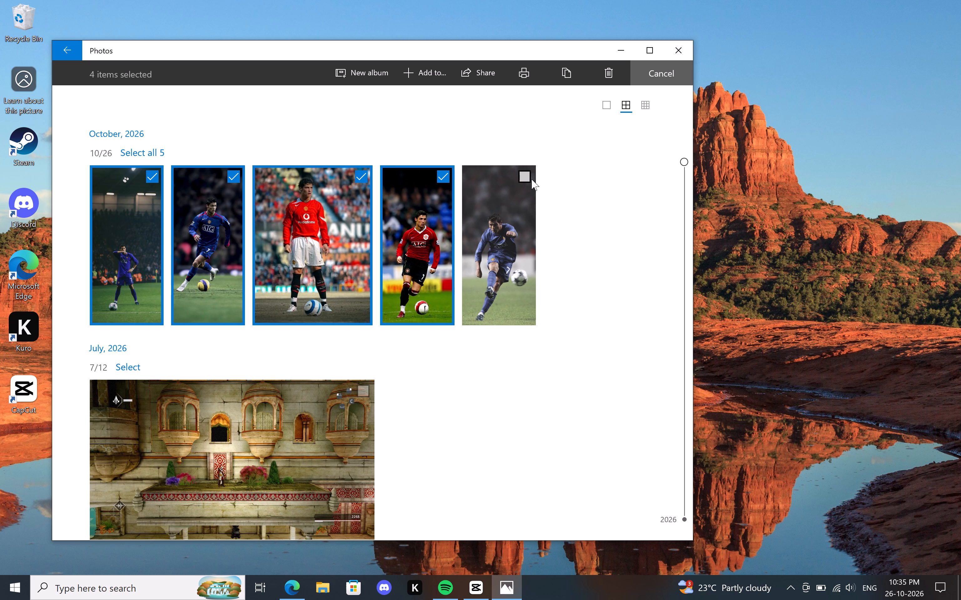
left_click(531, 177)
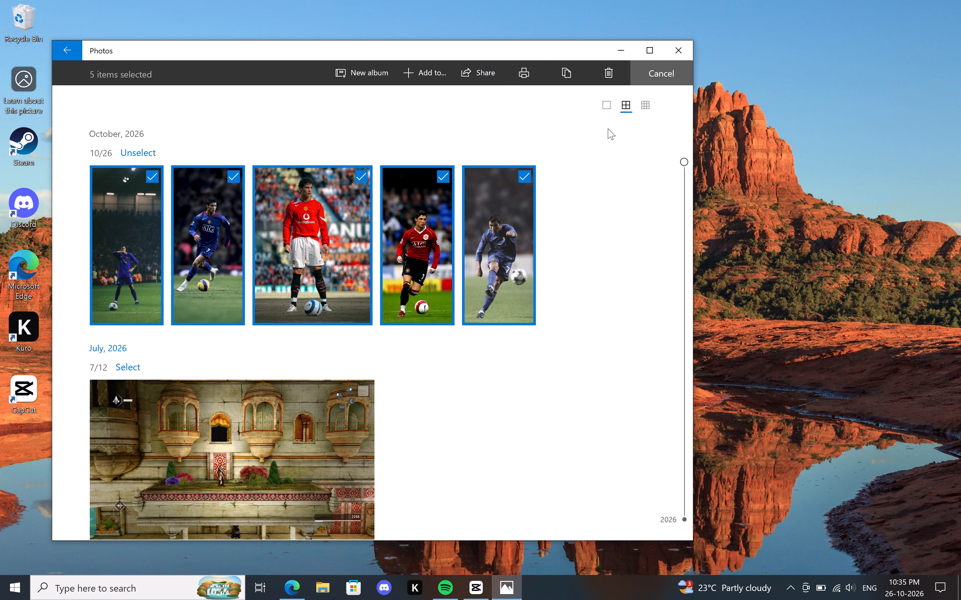
left_click(480, 64)
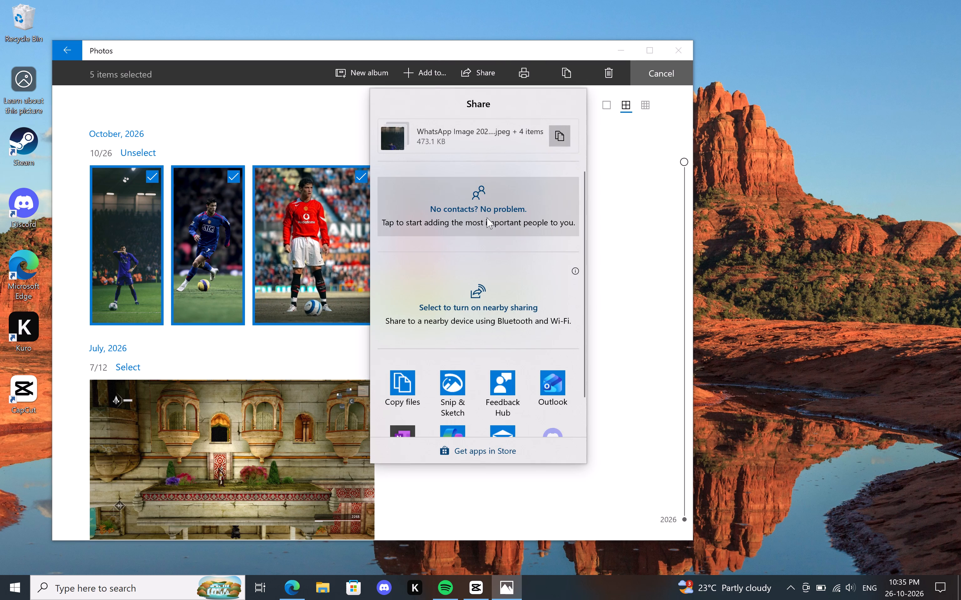
scroll(471, 290, "down", 5)
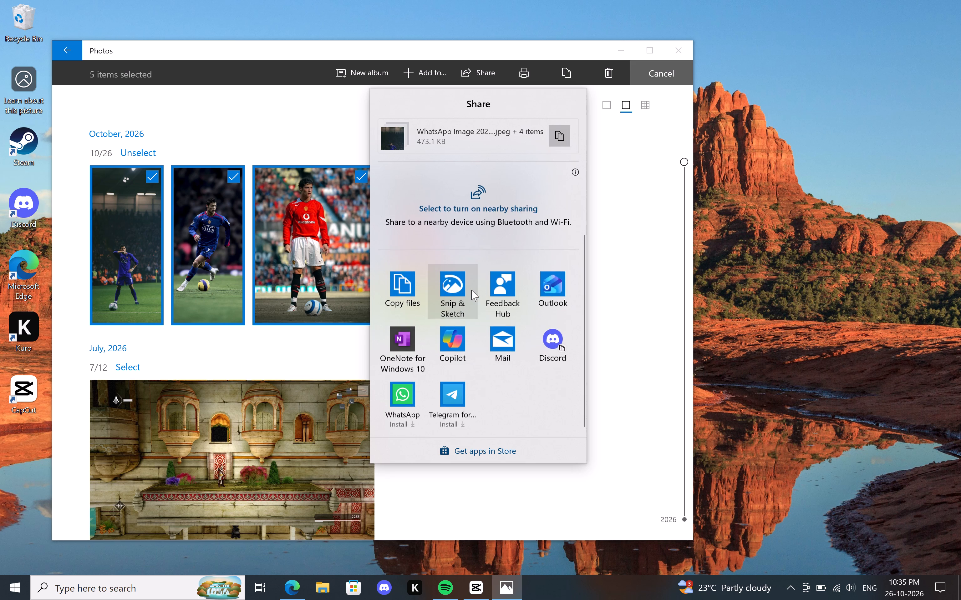
scroll(471, 290, "down", 6)
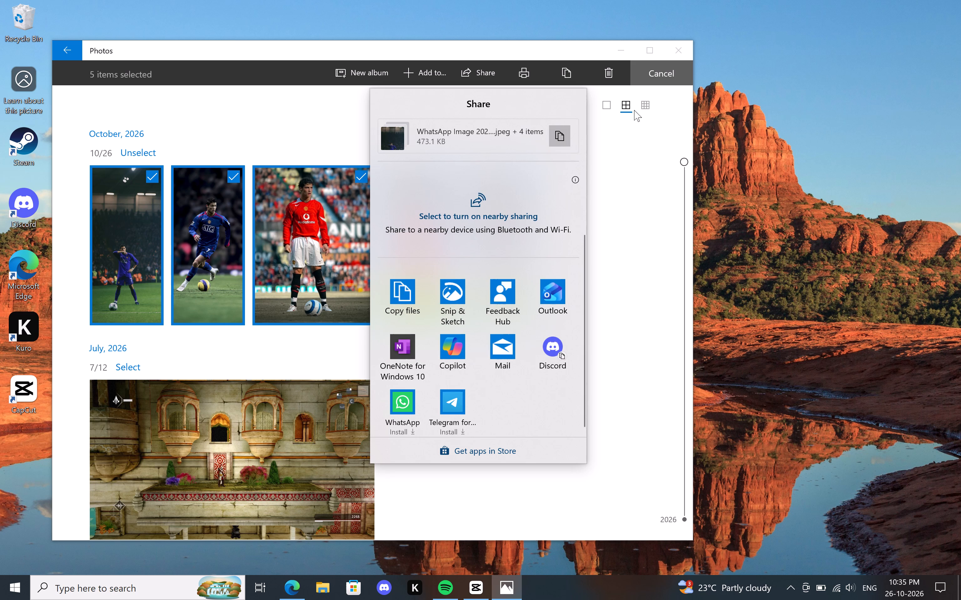
left_click(677, 45)
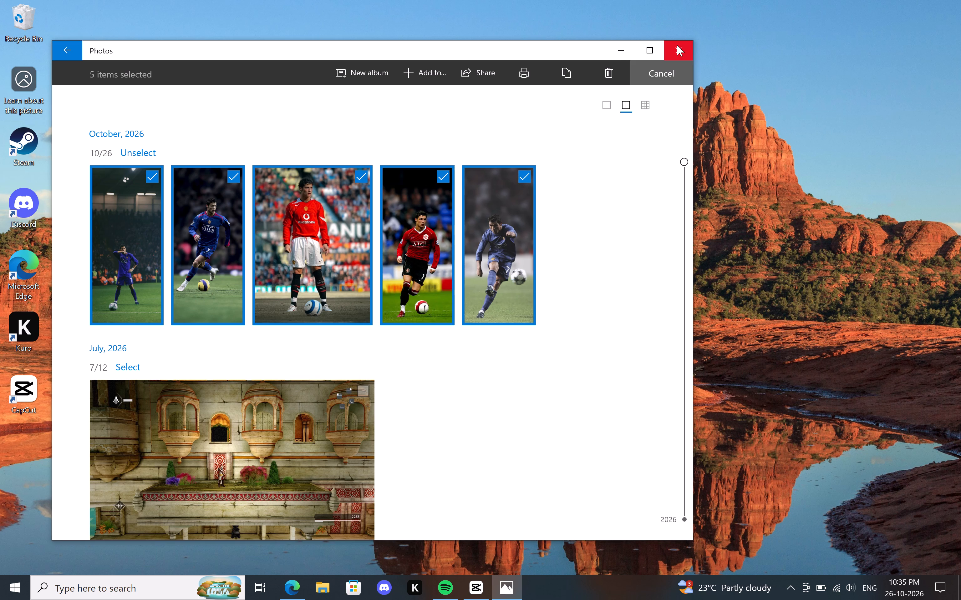
Minimize the Photos window and switch back to the CapCut home screen.
left_click(622, 48)
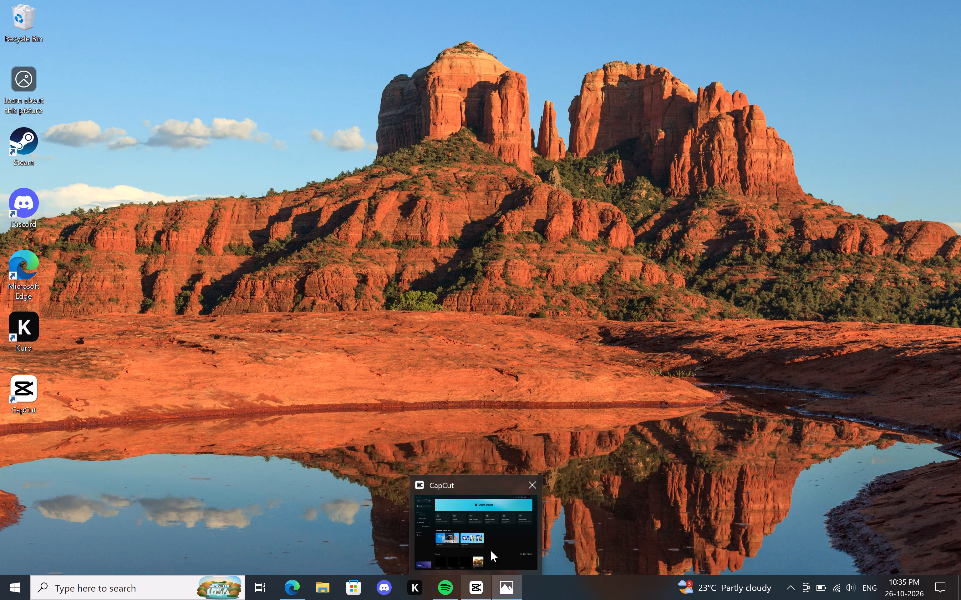
left_click(492, 532)
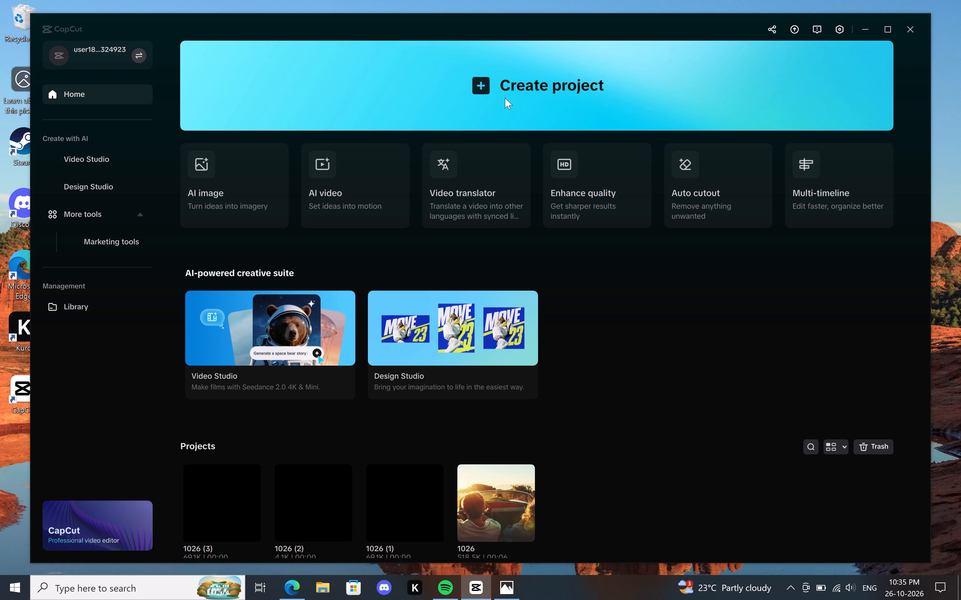
Create a new project.
left_click(457, 80)
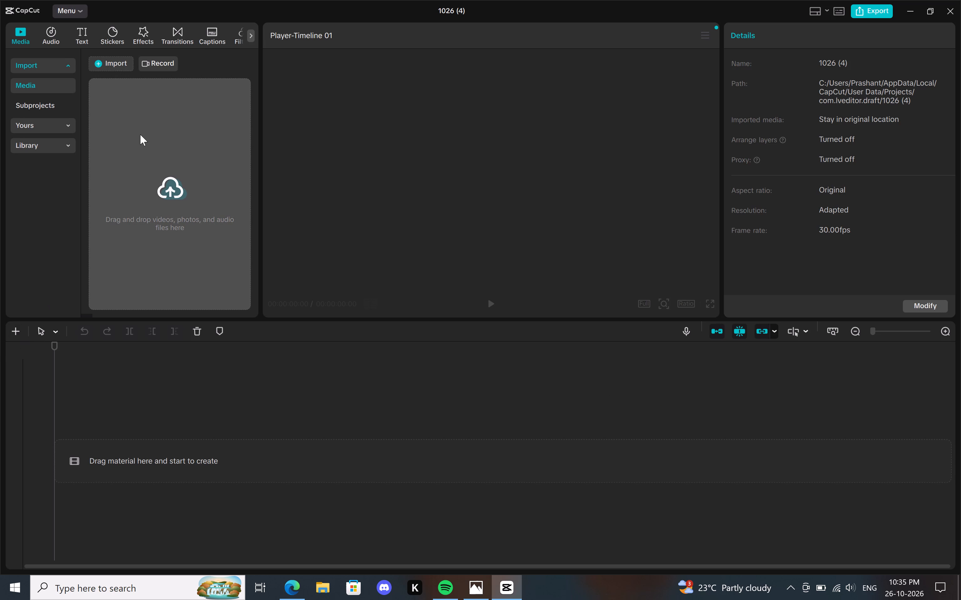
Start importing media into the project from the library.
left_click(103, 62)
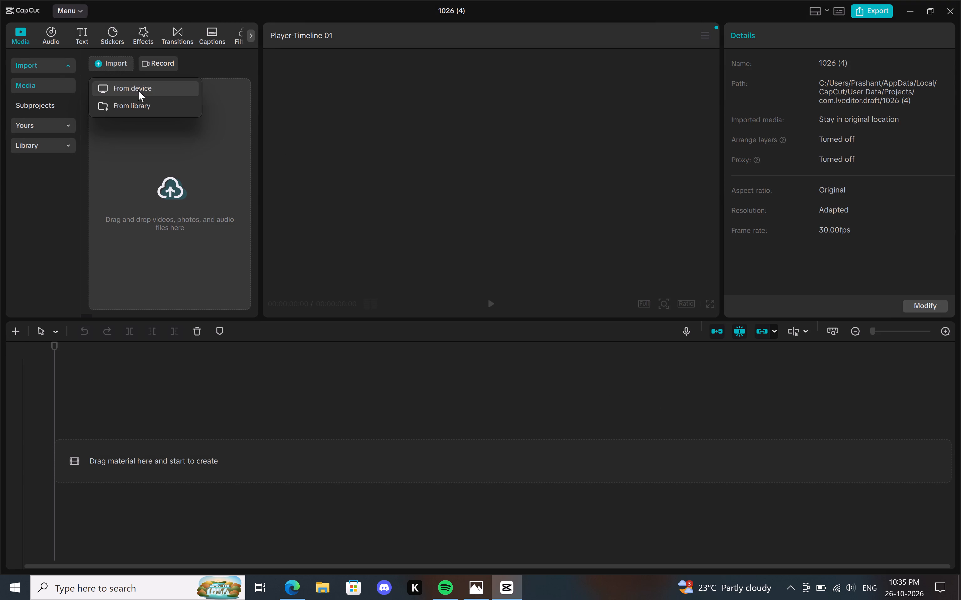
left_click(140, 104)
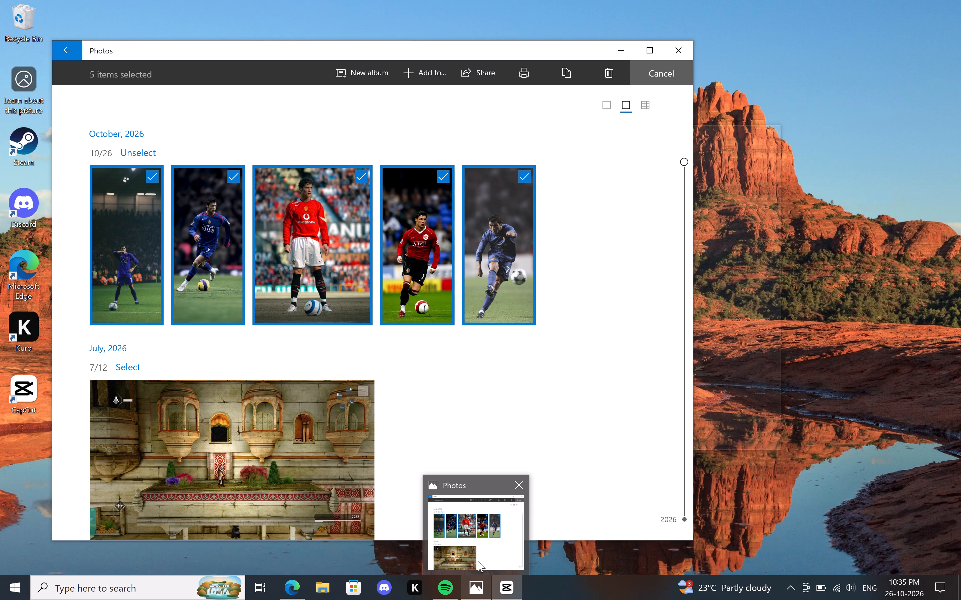
Switch to Photos, copy the files of the five selected October 2026 footballer photos through Share, and minimize the Photos window.
left_click(482, 551)
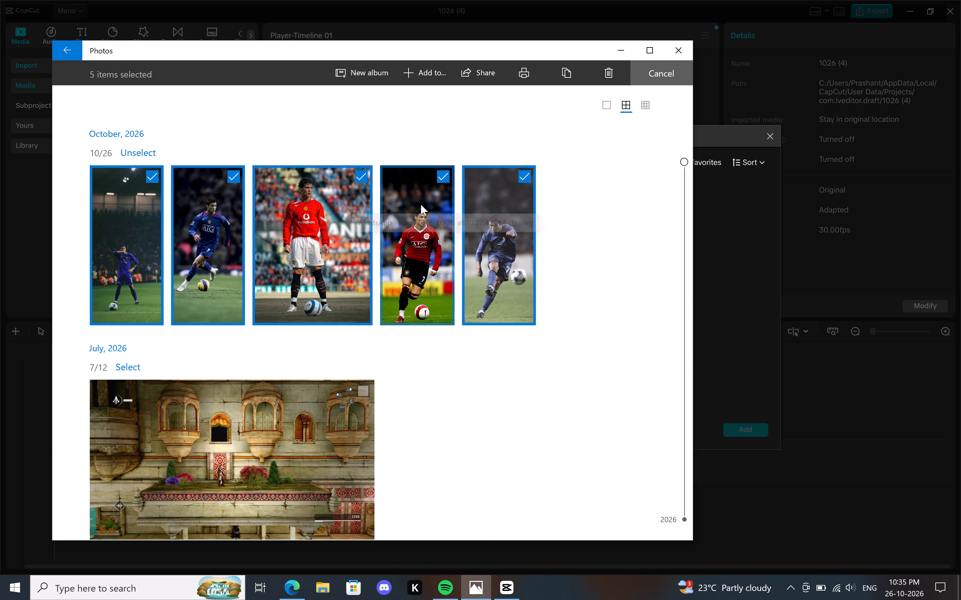
left_click(480, 75)
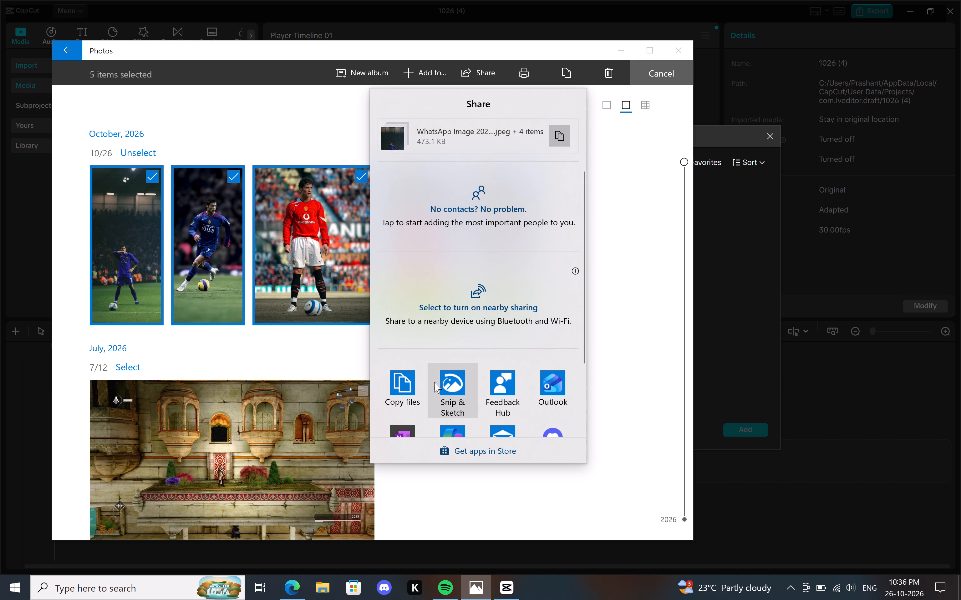
left_click(415, 386)
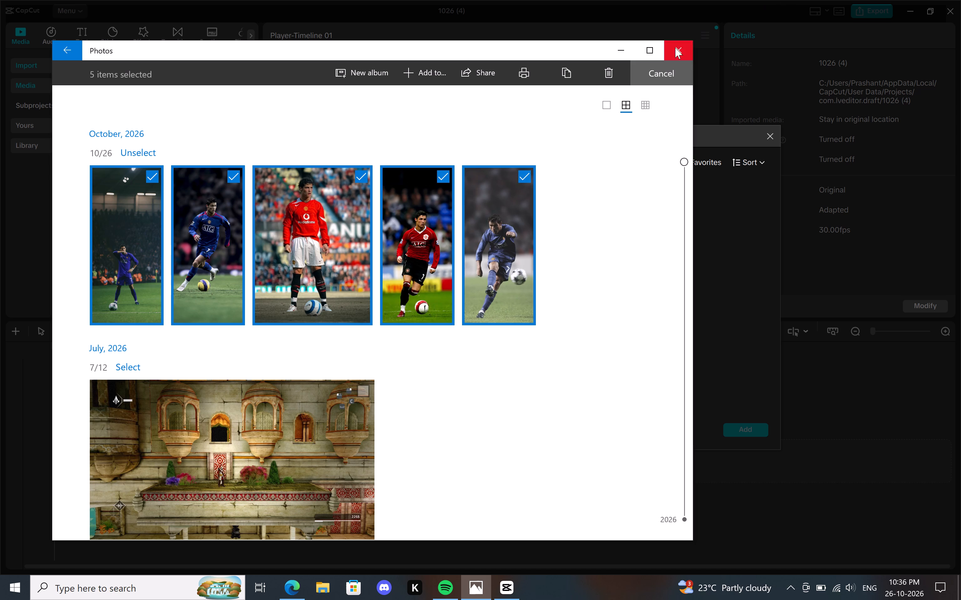
left_click(623, 45)
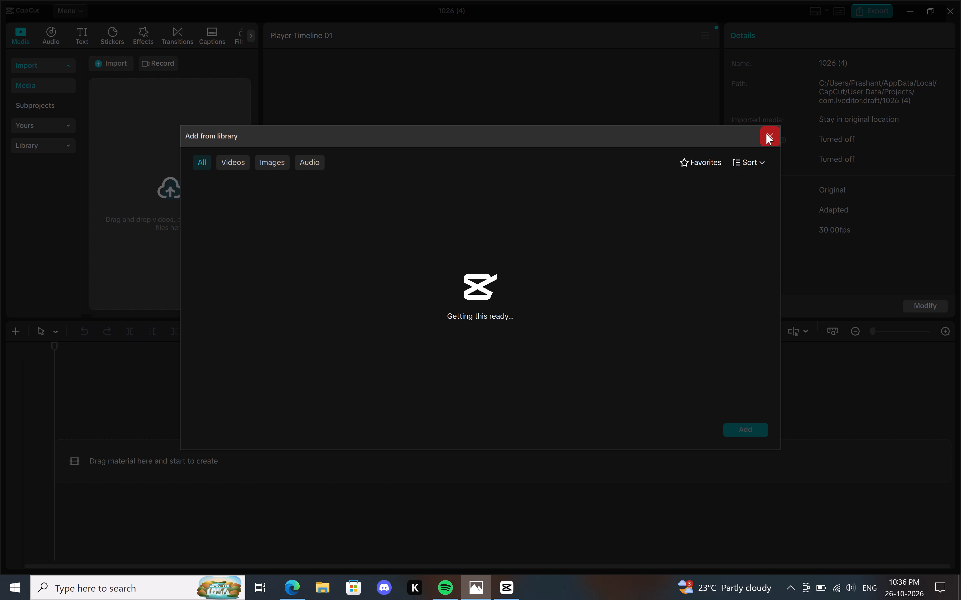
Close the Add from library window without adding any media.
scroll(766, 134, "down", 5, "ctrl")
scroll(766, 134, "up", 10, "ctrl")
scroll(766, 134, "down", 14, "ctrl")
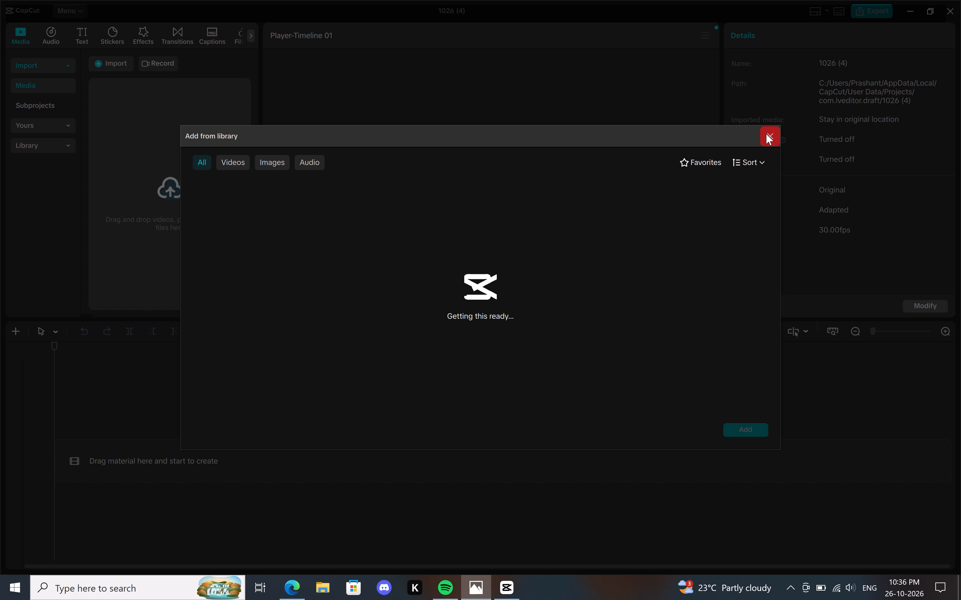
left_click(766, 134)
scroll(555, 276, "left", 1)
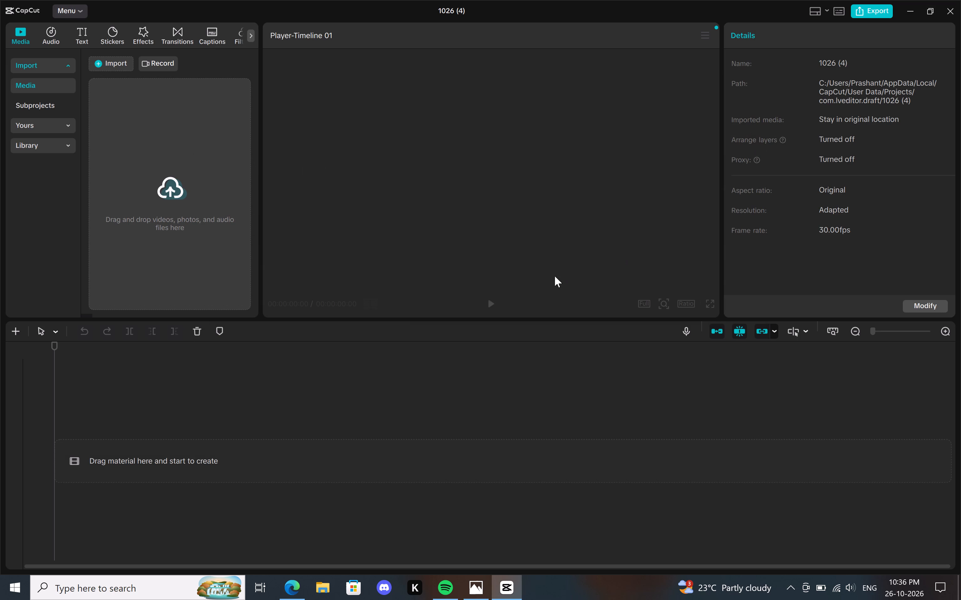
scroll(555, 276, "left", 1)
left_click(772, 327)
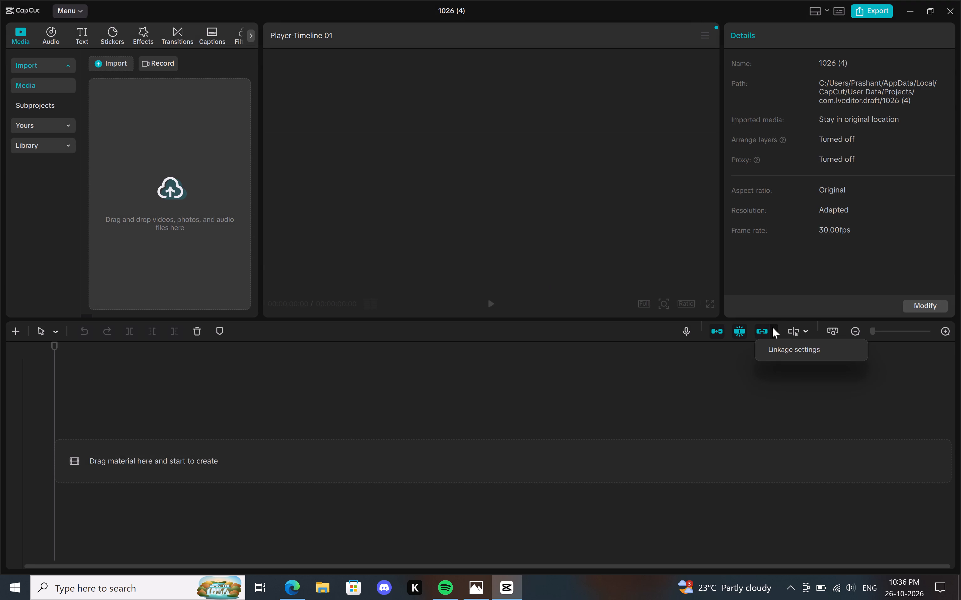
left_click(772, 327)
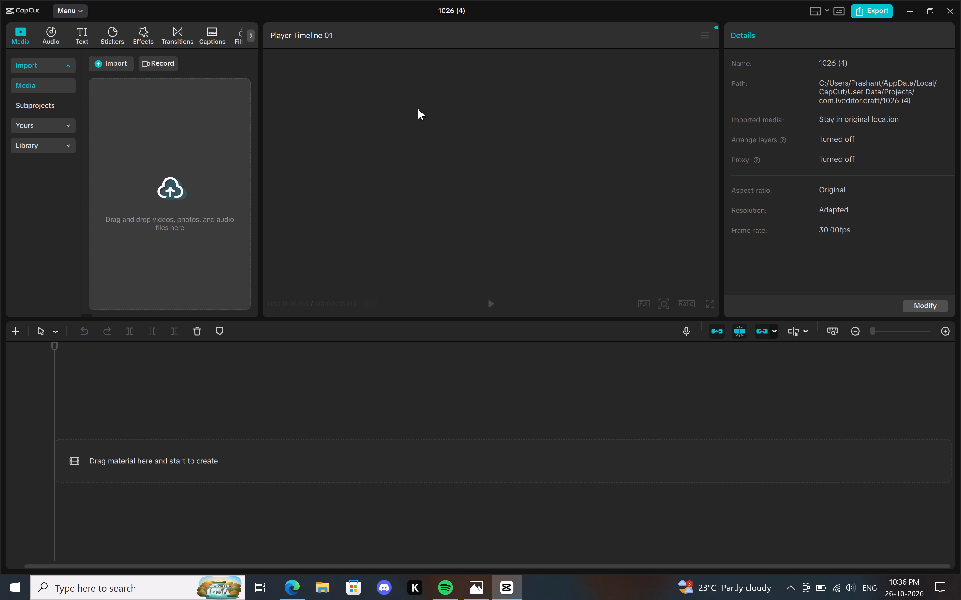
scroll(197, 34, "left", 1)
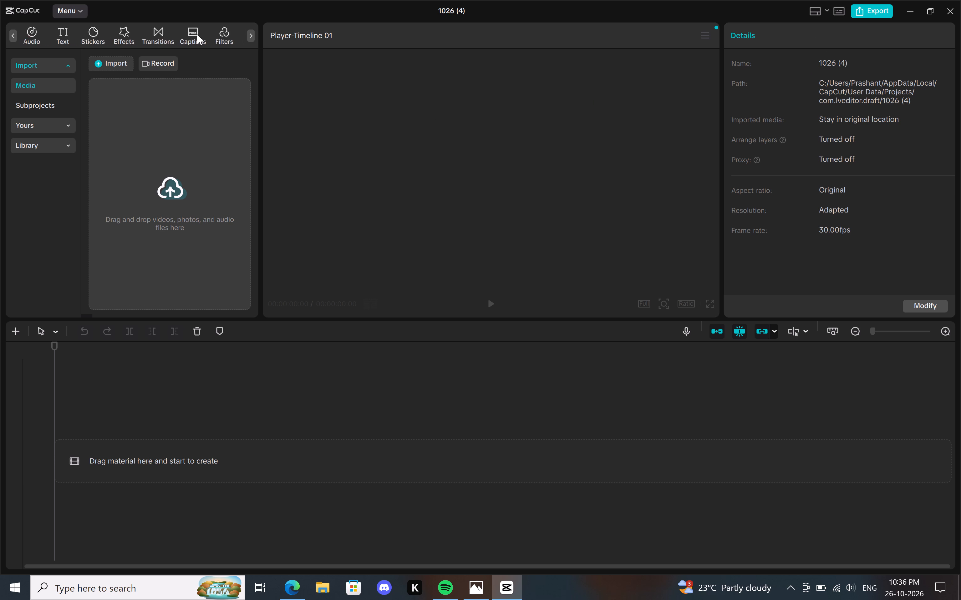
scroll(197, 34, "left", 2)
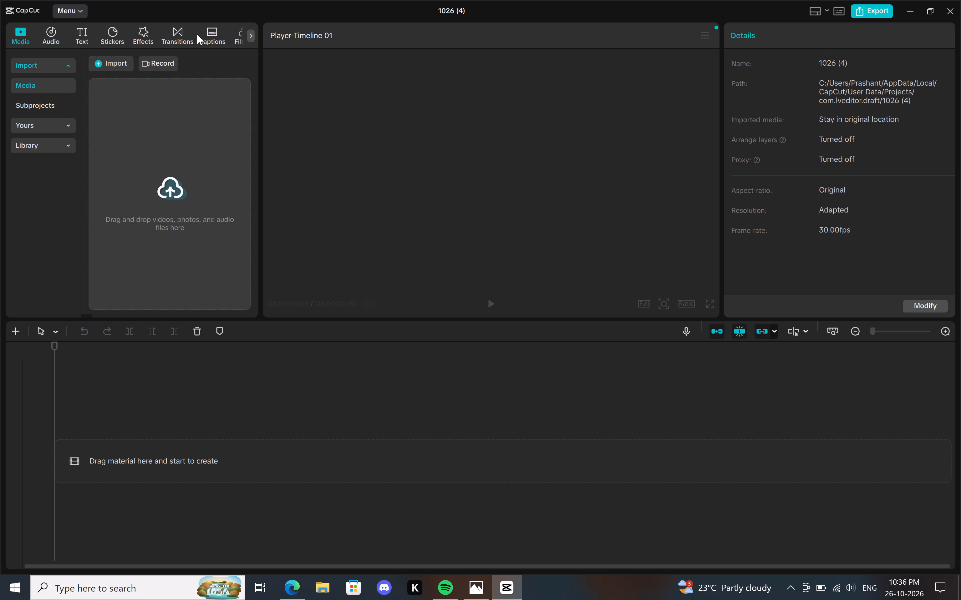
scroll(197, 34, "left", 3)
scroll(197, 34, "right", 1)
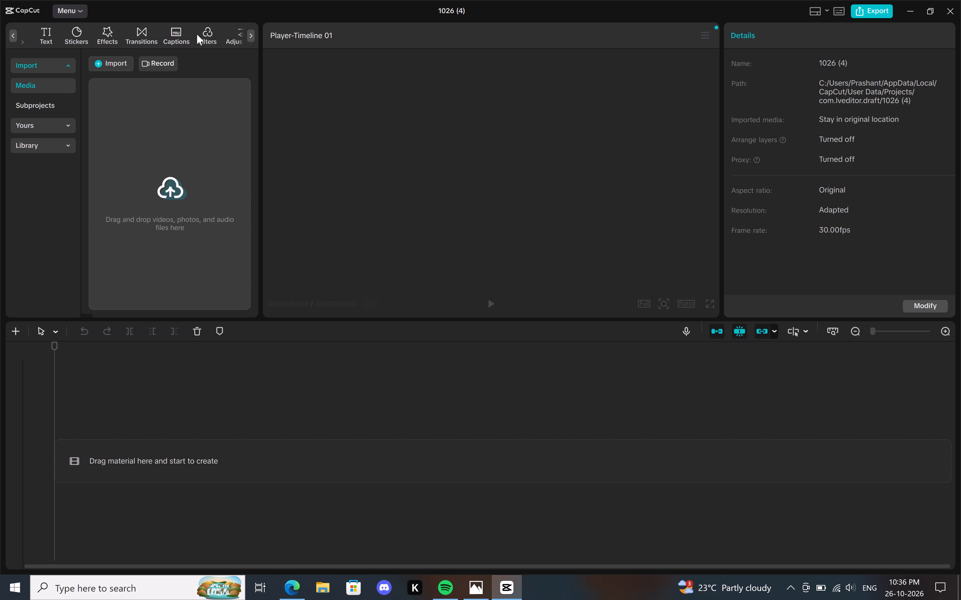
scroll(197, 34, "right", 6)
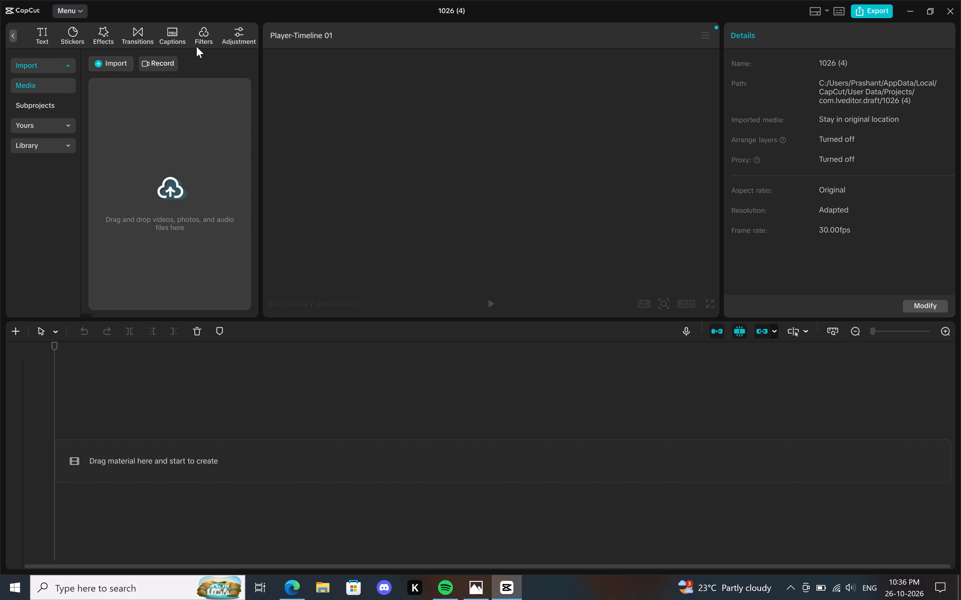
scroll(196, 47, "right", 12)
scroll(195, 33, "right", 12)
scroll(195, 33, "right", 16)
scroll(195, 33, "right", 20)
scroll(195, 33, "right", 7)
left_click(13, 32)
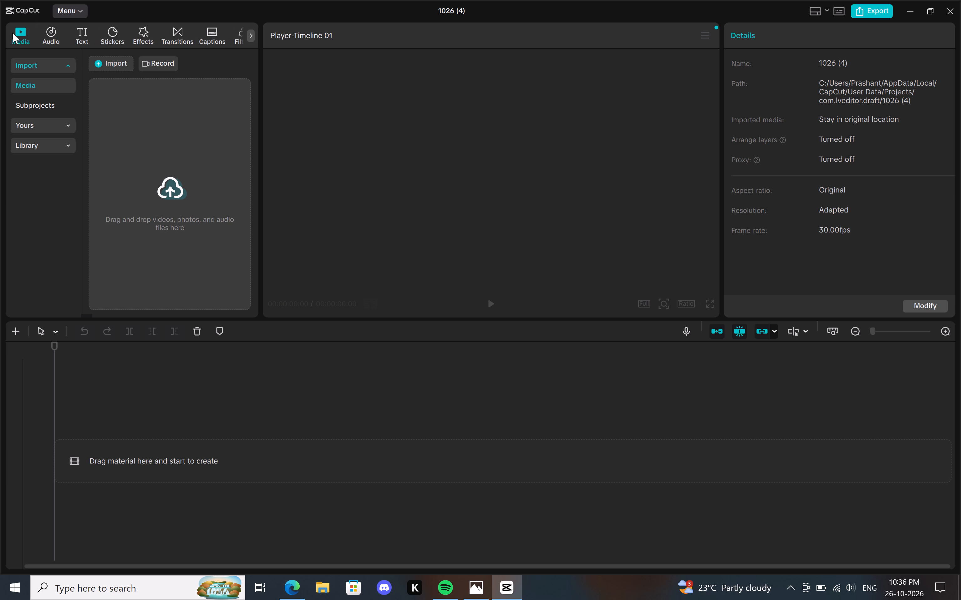
Open the media Library section and reload its online videos and photos.
left_click(122, 64)
double_click(72, 148)
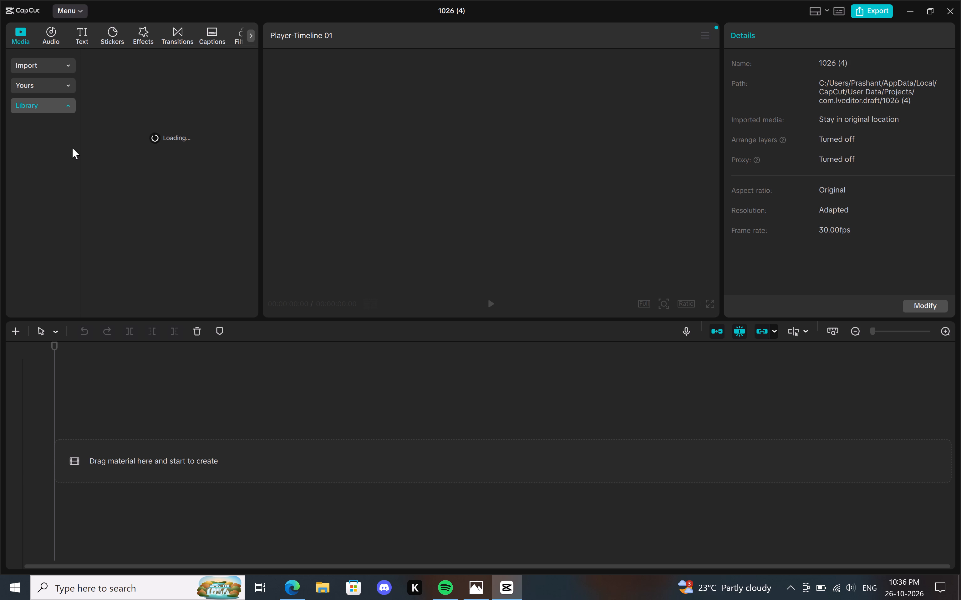
left_click(208, 163)
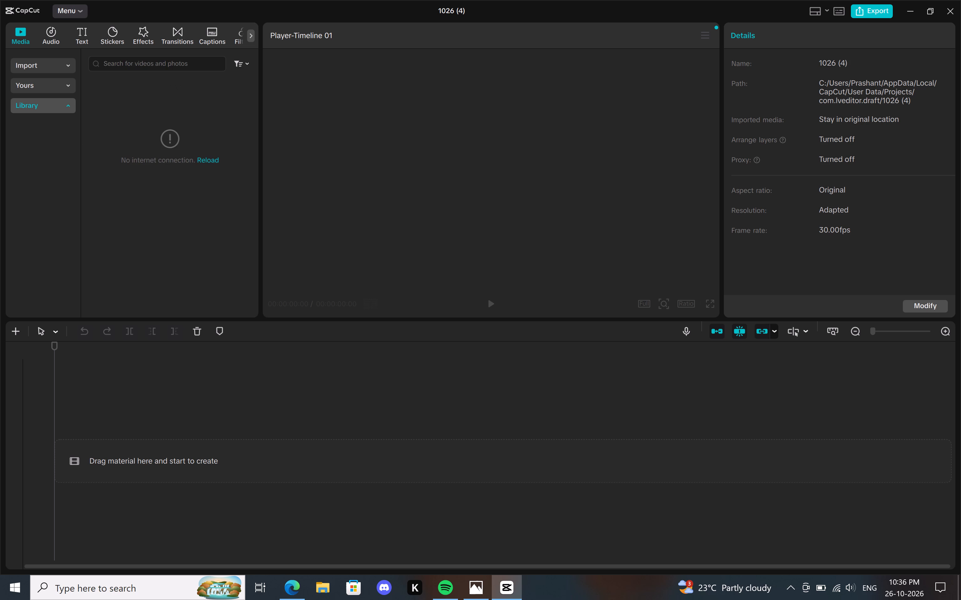
left_click(162, 65)
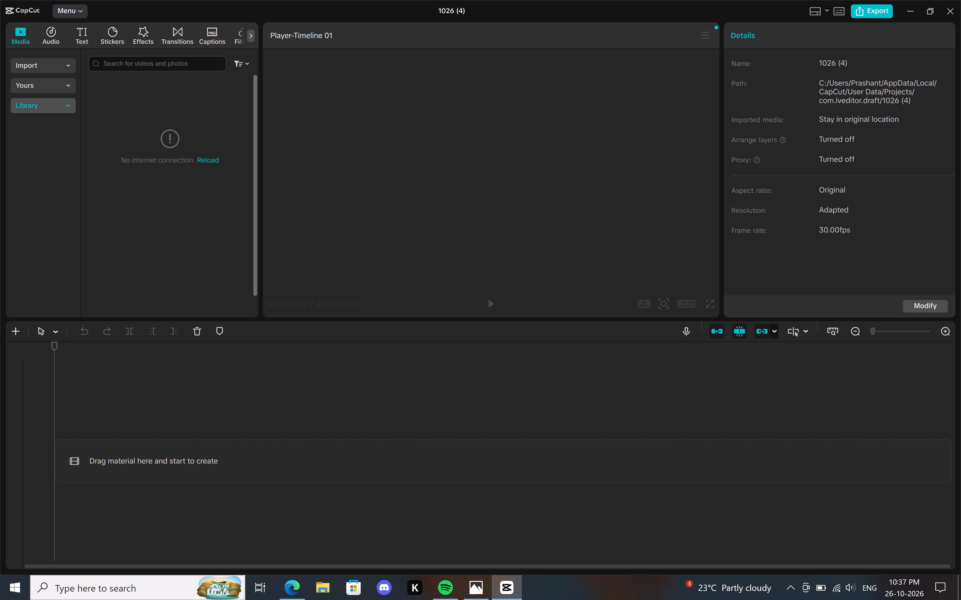
Check the computer's Wi-Fi connection in the Windows list of available networks.
left_click(834, 589)
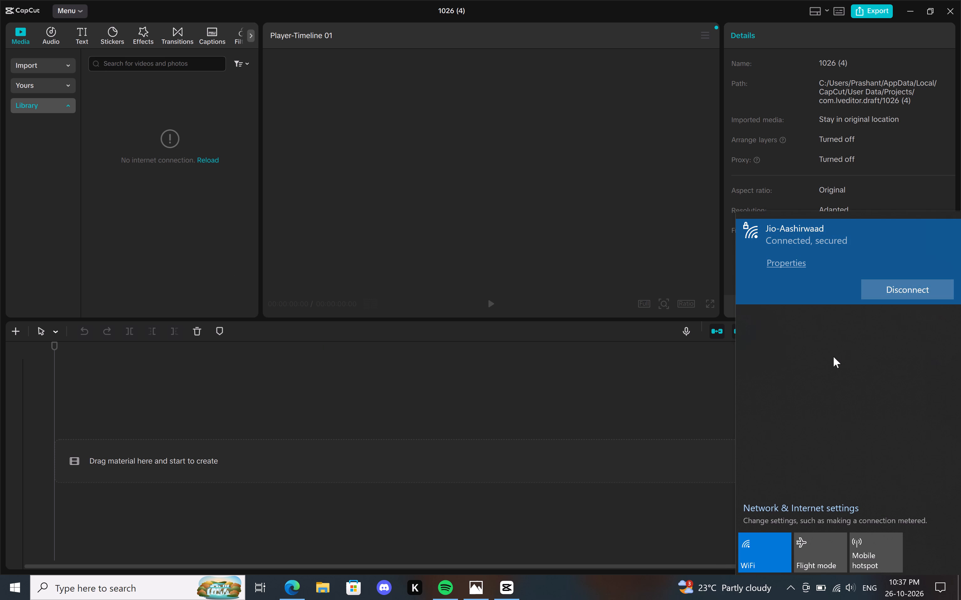
scroll(835, 366, "up", 19)
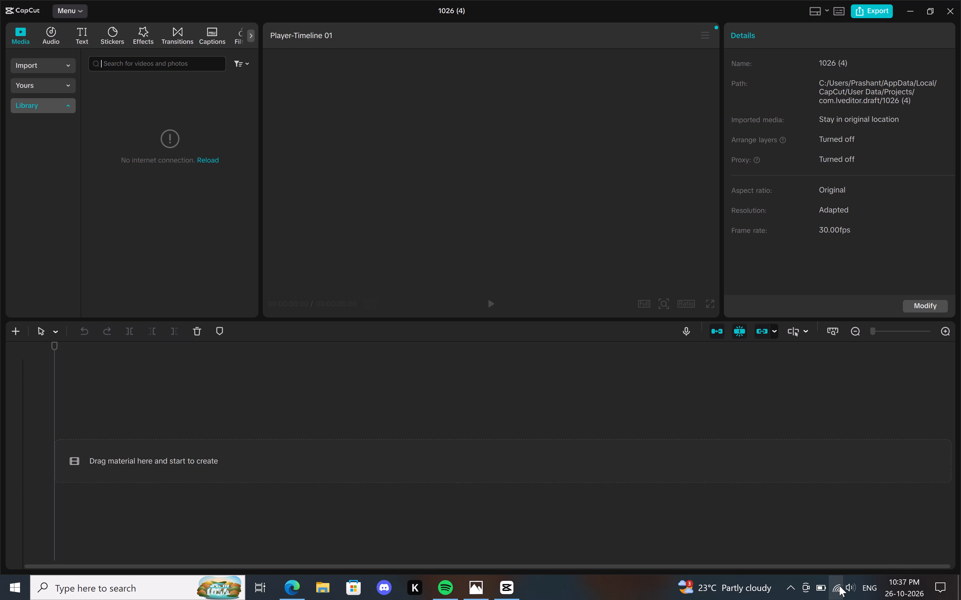
left_click_drag(839, 586, 838, 592)
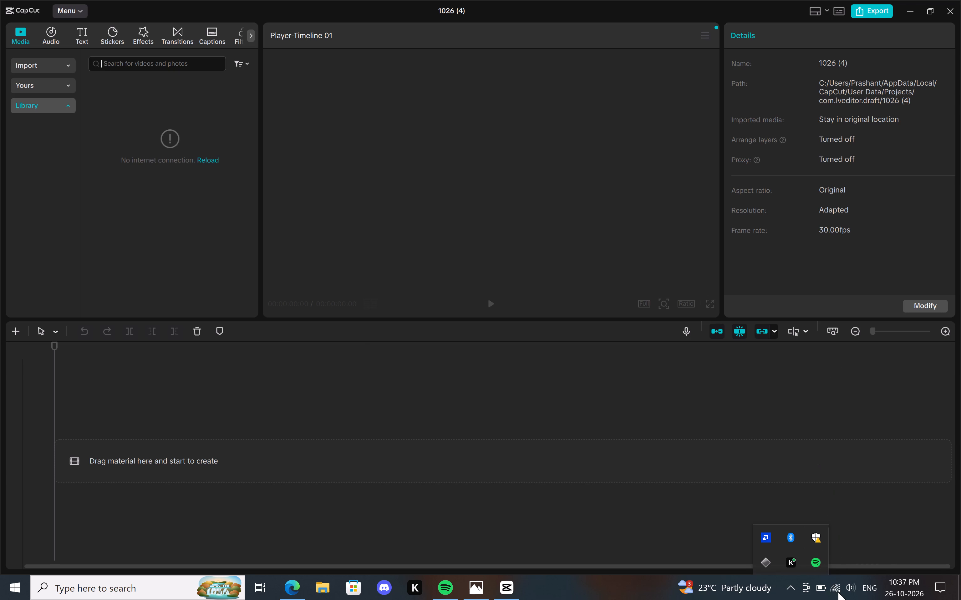
left_click_drag(838, 592, 837, 592)
left_click(837, 592)
scroll(817, 354, "up", 2)
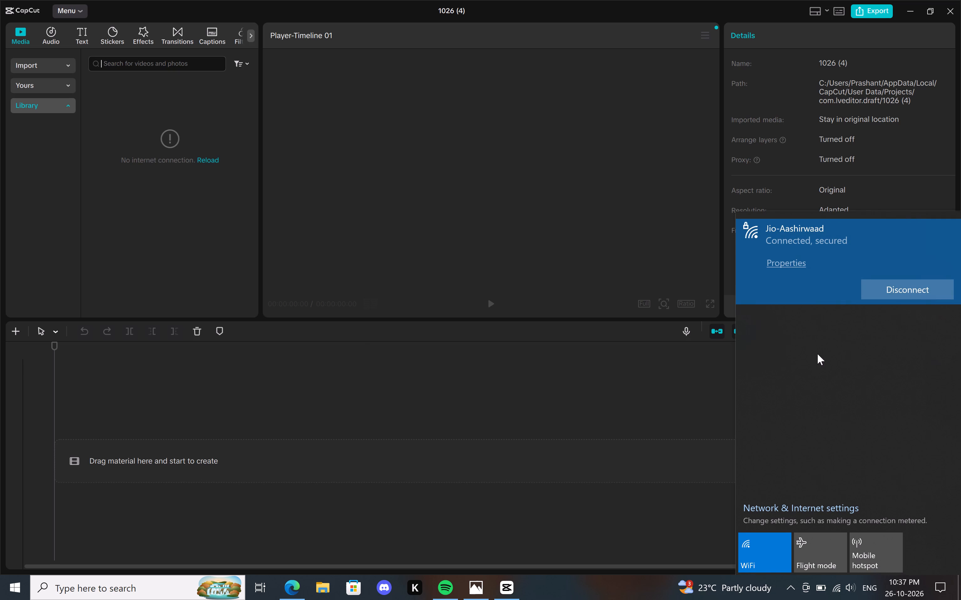
scroll(817, 354, "up", 6)
scroll(817, 354, "down", 1)
scroll(817, 354, "up", 5)
Close the empty 1026 (4) project window.
left_click(941, 4)
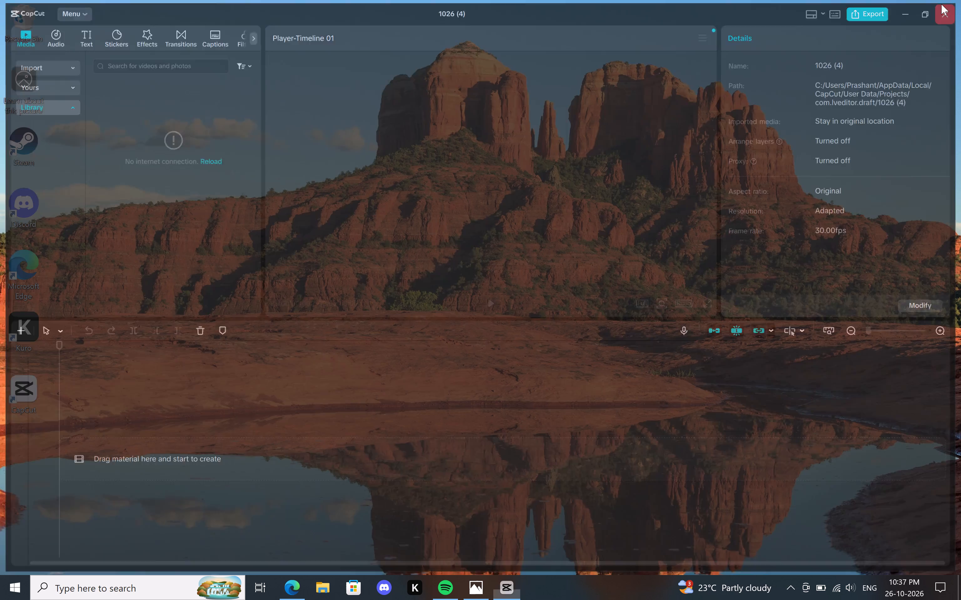
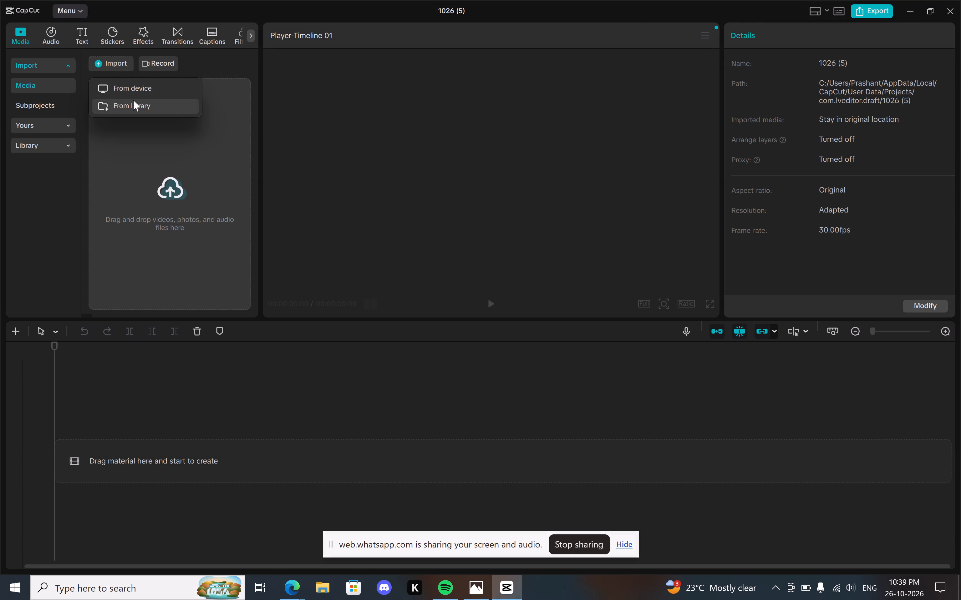
Start a media import from the device and select the Saved Pictures folder inside Pictures.
left_click(137, 90)
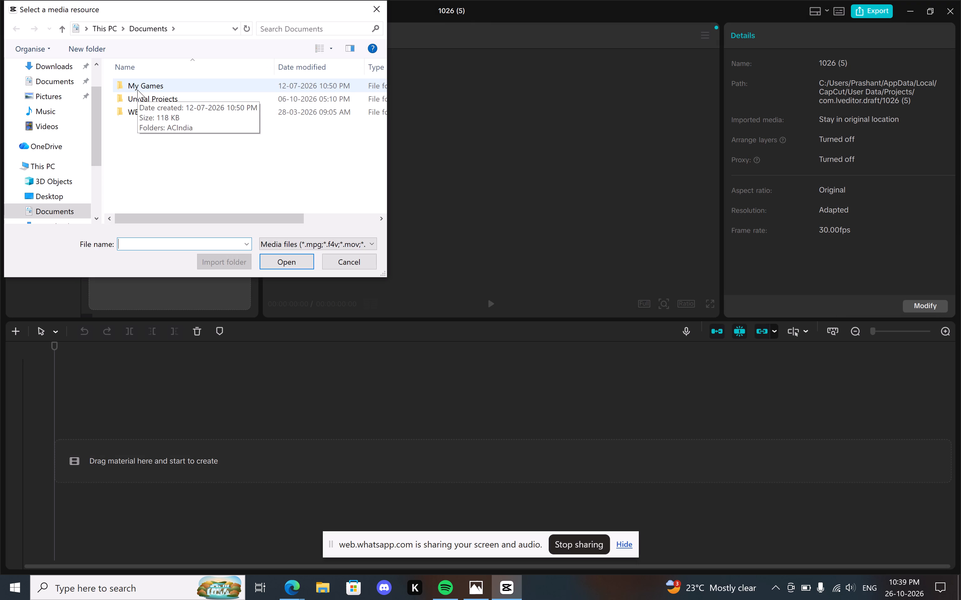
scroll(57, 177, "down", 1)
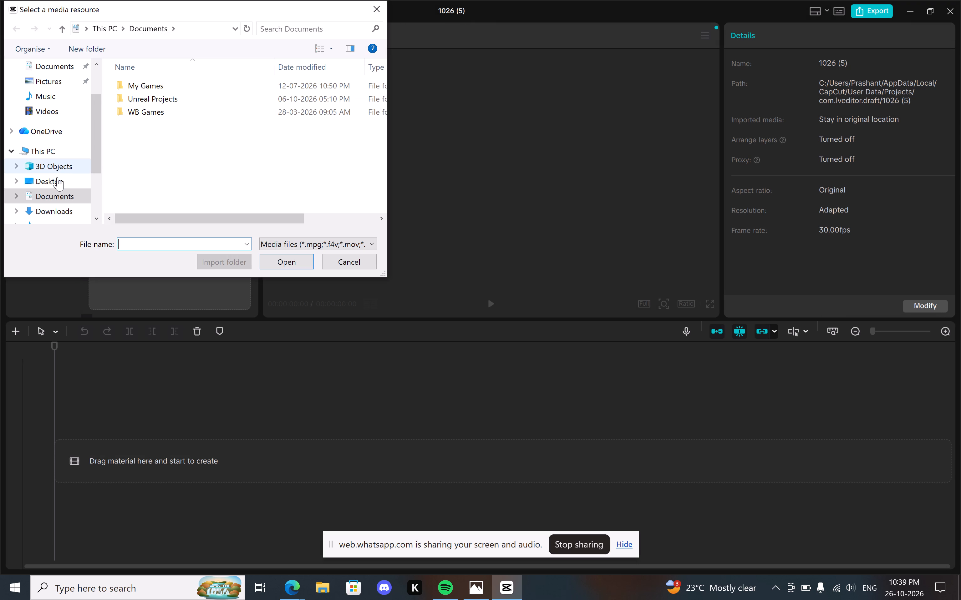
scroll(57, 177, "down", 1)
scroll(57, 177, "up", 3)
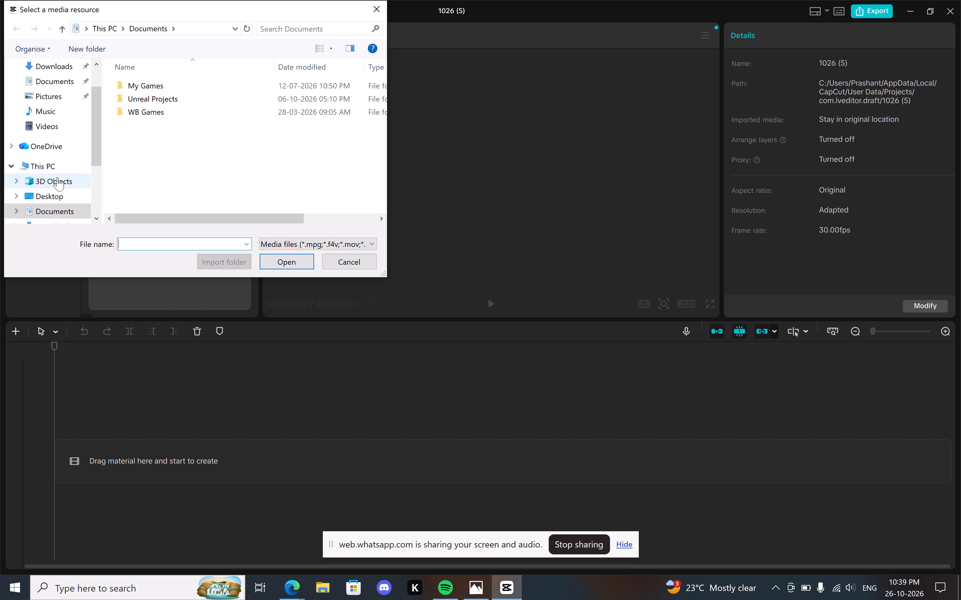
scroll(58, 150, "down", 4)
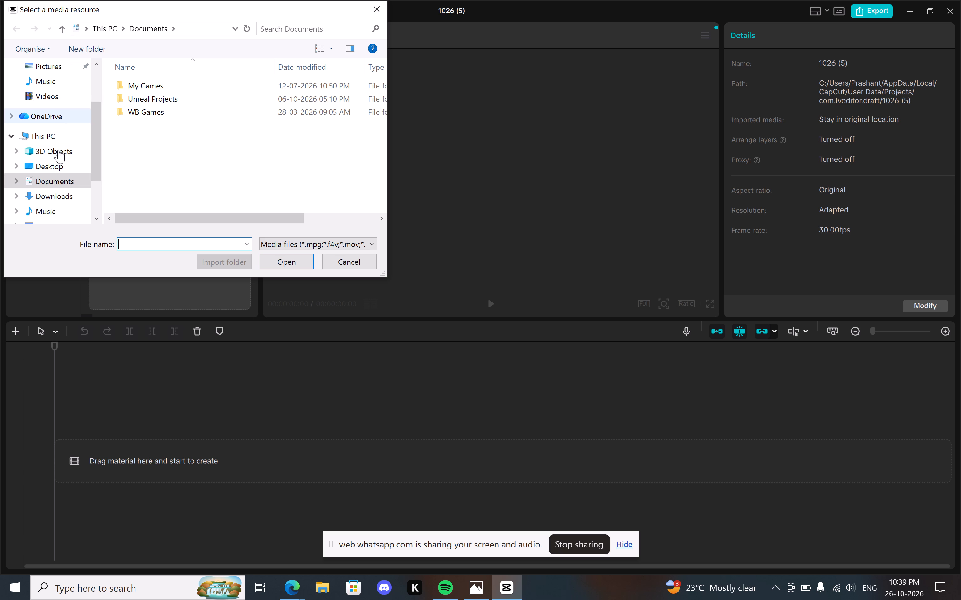
scroll(58, 150, "down", 3)
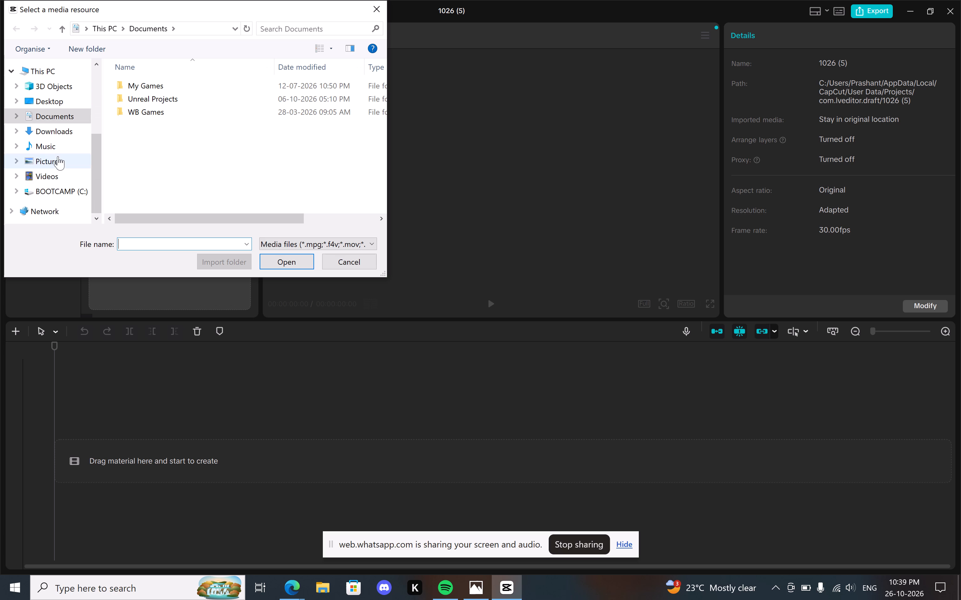
left_click(58, 158)
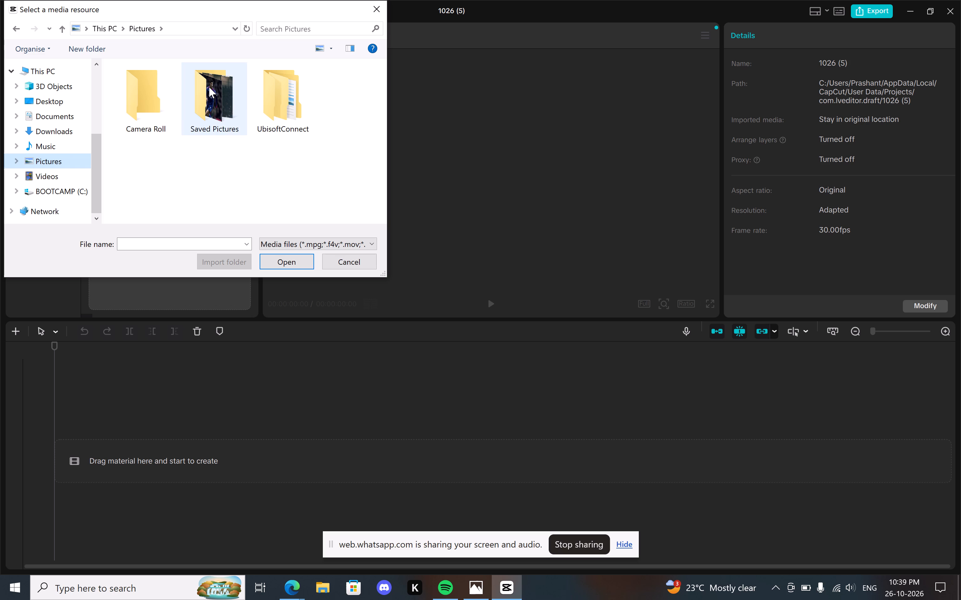
left_click(209, 87)
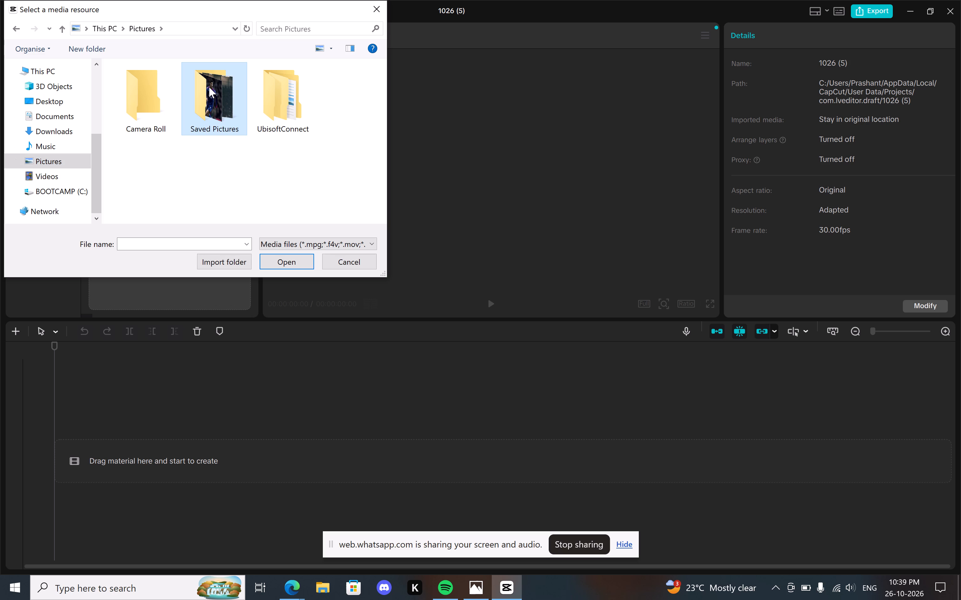
Open the Saved Pictures folder to reach the WhatsApp football photos for the import.
left_click(209, 87)
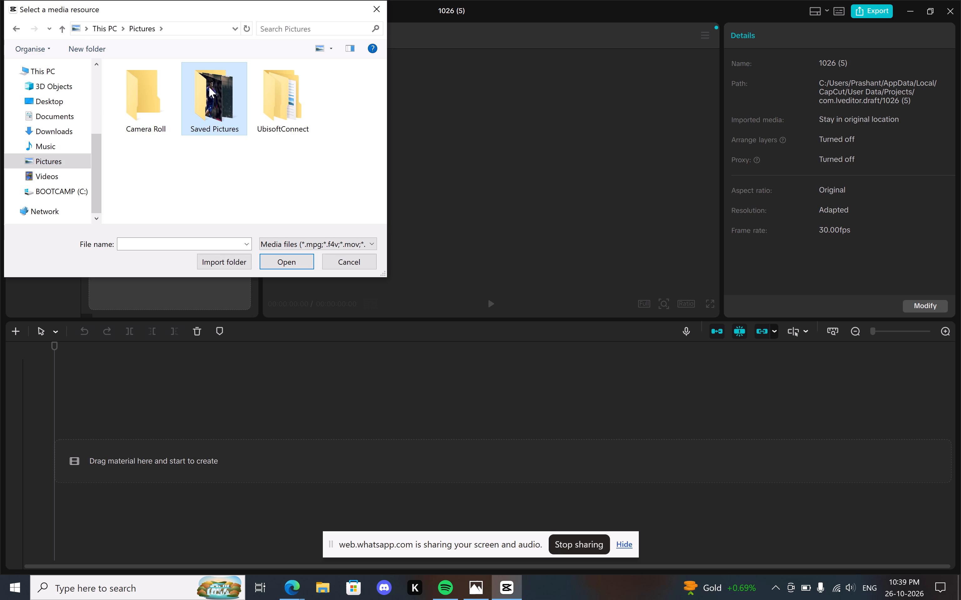
double_click(209, 87)
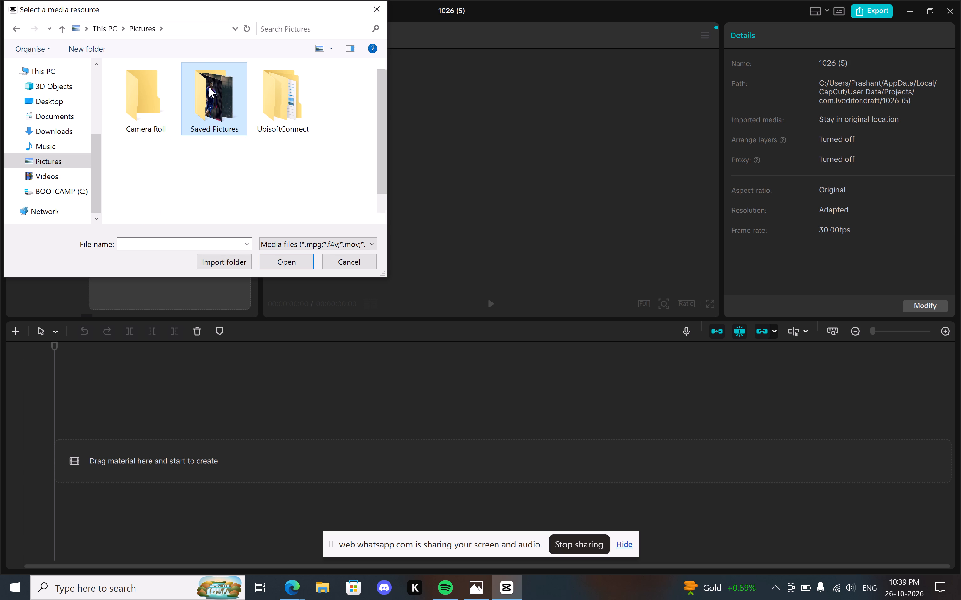
scroll(159, 100, "down", 1)
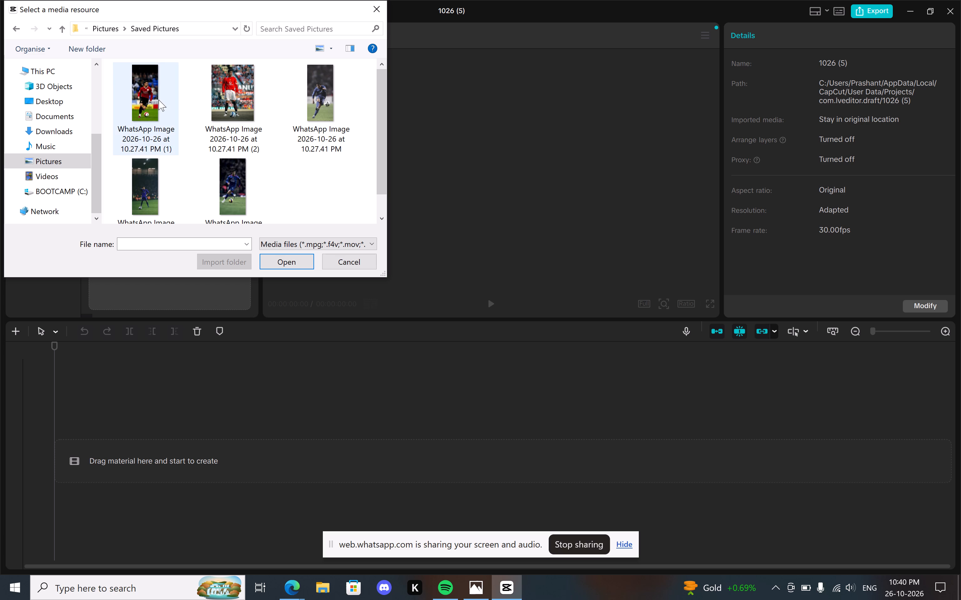
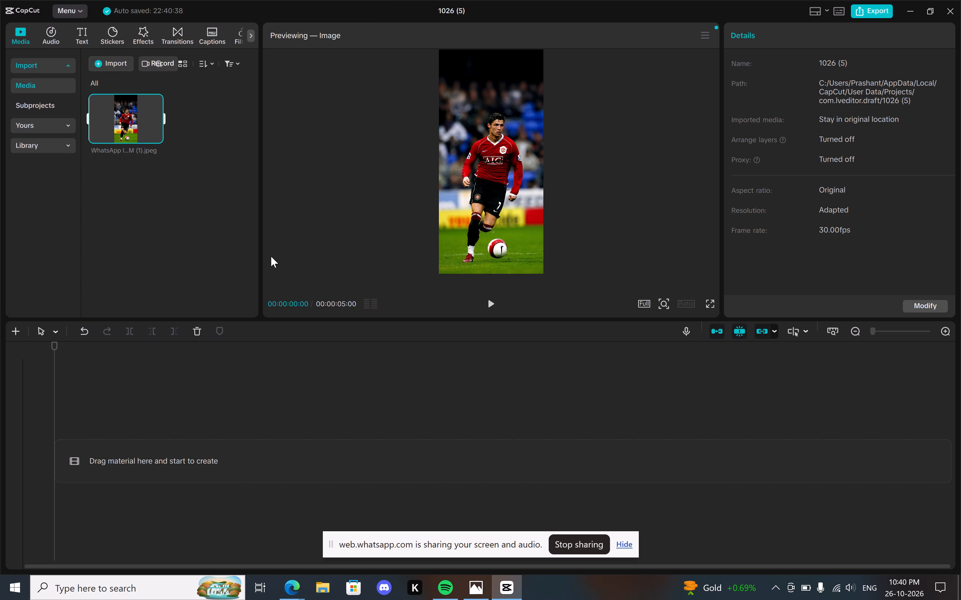
Import the photo "WhatsApp Image 2026-10-26 at 10.27.41 PM (2)" from the device's Saved Pictures folder into the project media.
left_click(109, 66)
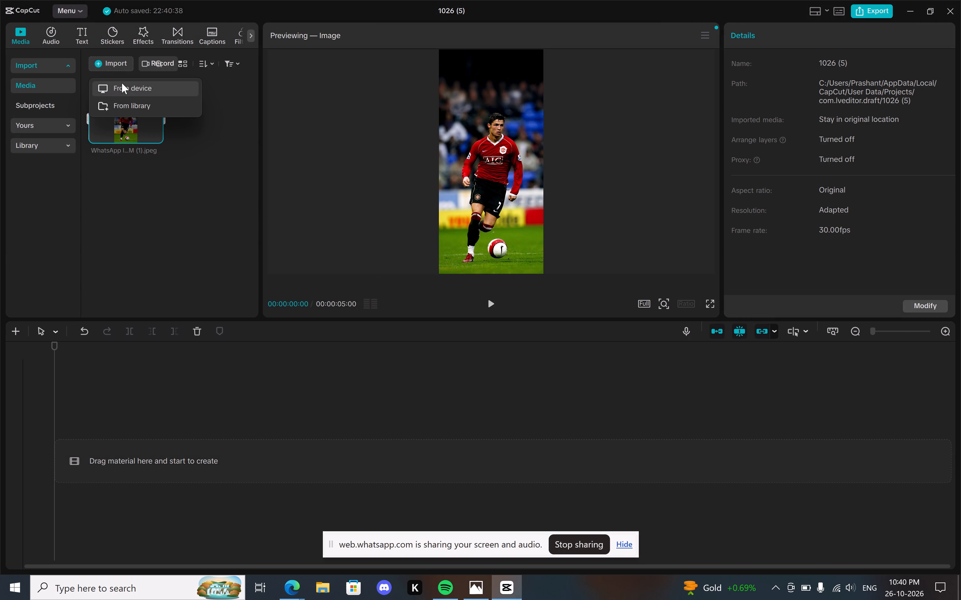
left_click(178, 200)
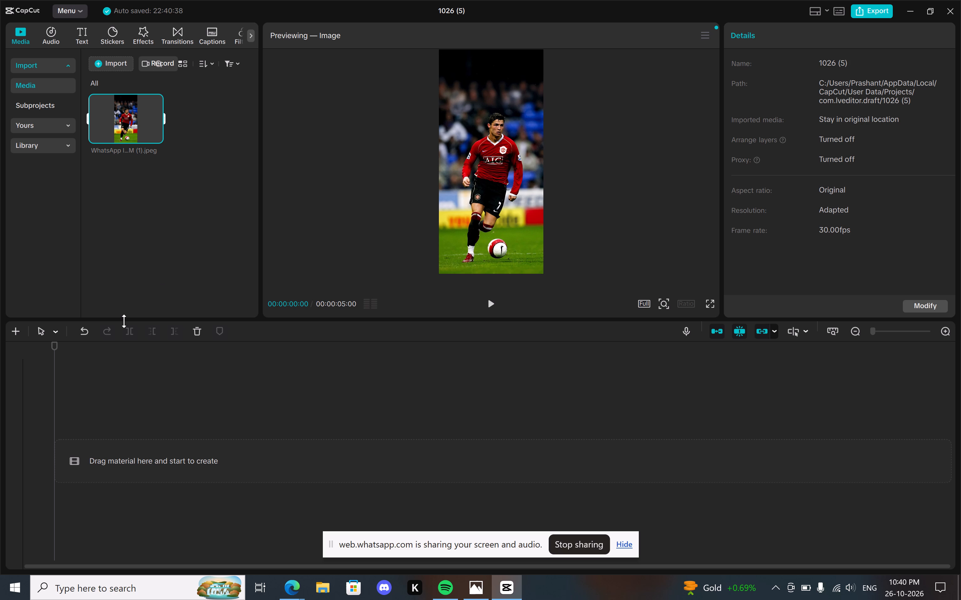
left_click(119, 64)
left_click(130, 85)
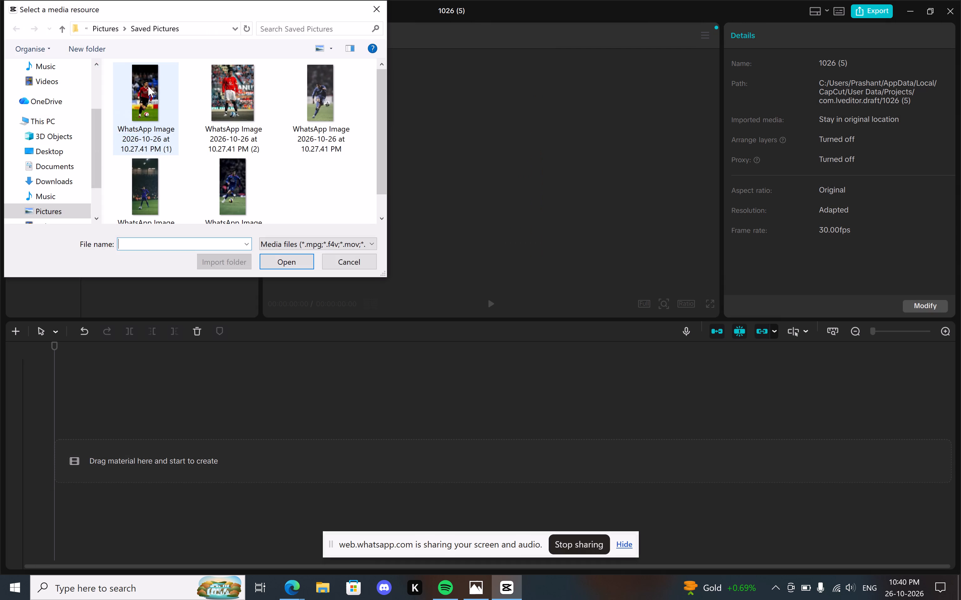
left_click(226, 103)
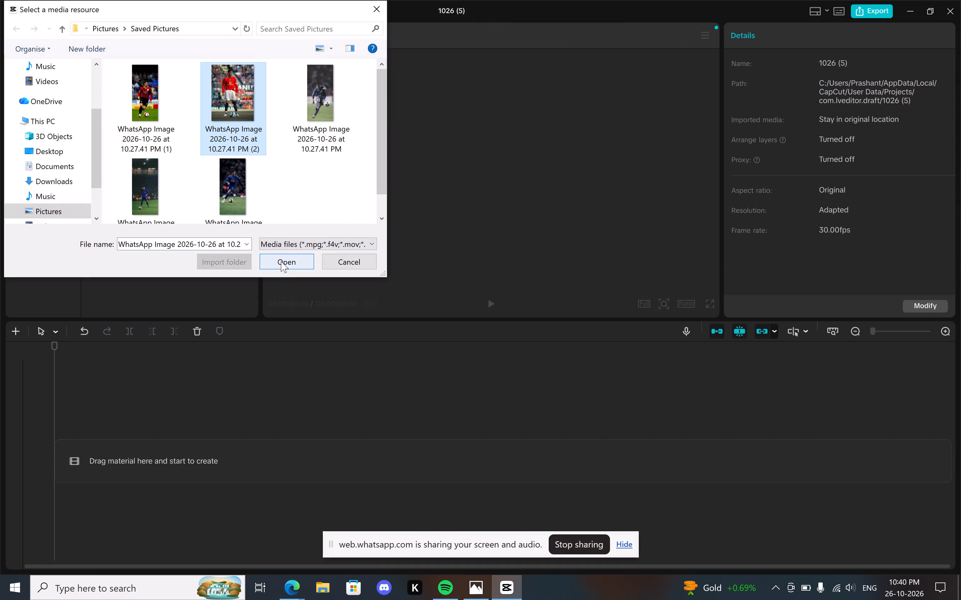
left_click(281, 261)
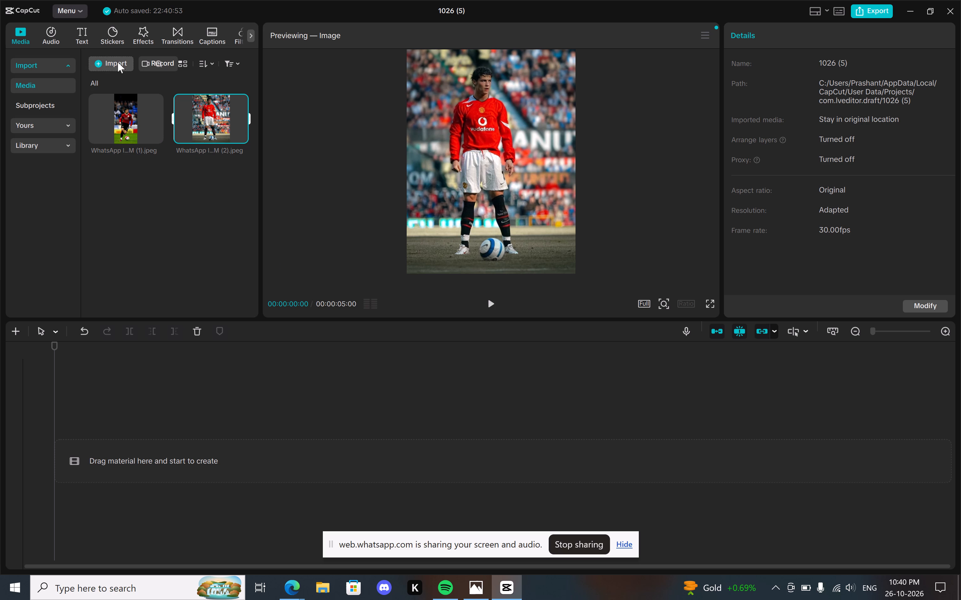
Import the photo "WhatsApp Image 2026-10-26 at 10.27.41 PM" from the device's Saved Pictures folder.
left_click(118, 62)
left_click(193, 84)
left_click(312, 97)
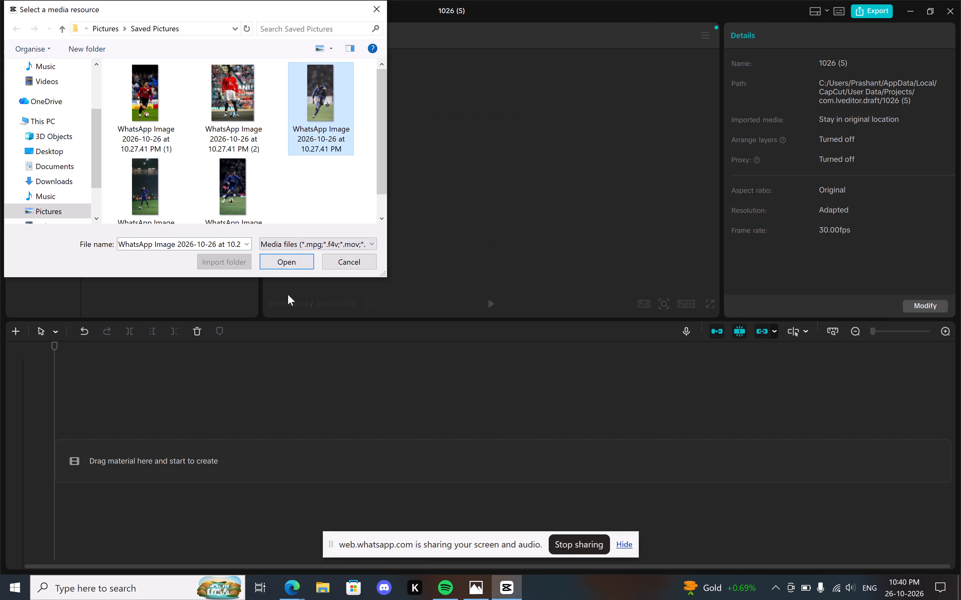
left_click(295, 259)
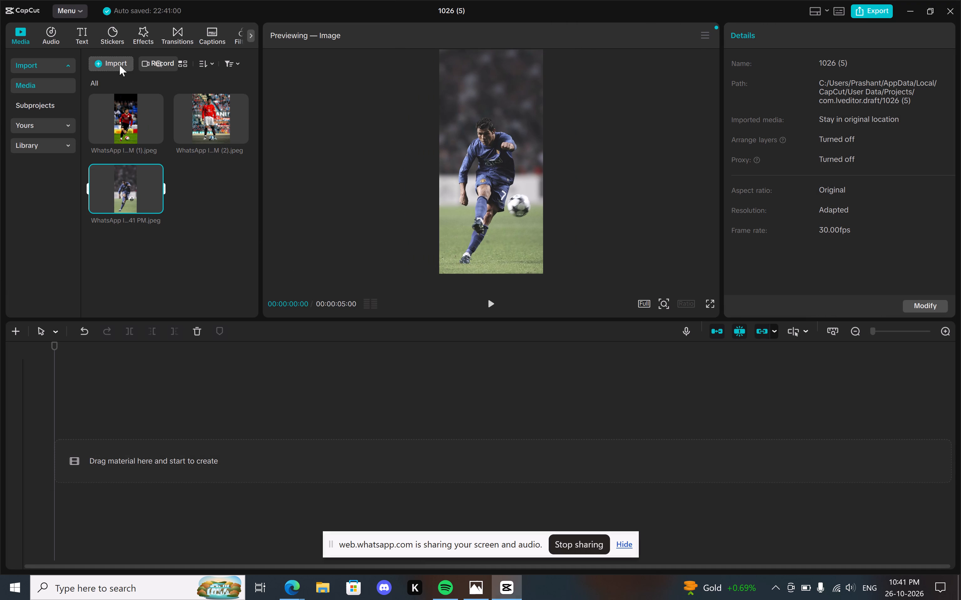
Import the photo "WhatsApp Image 2026-10-26 at 10.27.42 PM (1)" from the device's Saved Pictures folder.
left_click(119, 64)
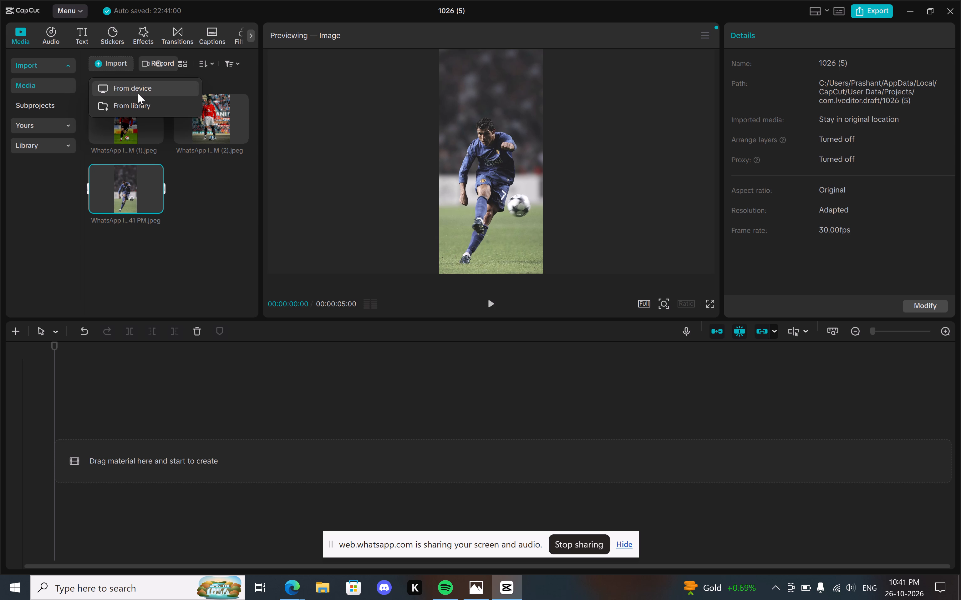
left_click(138, 93)
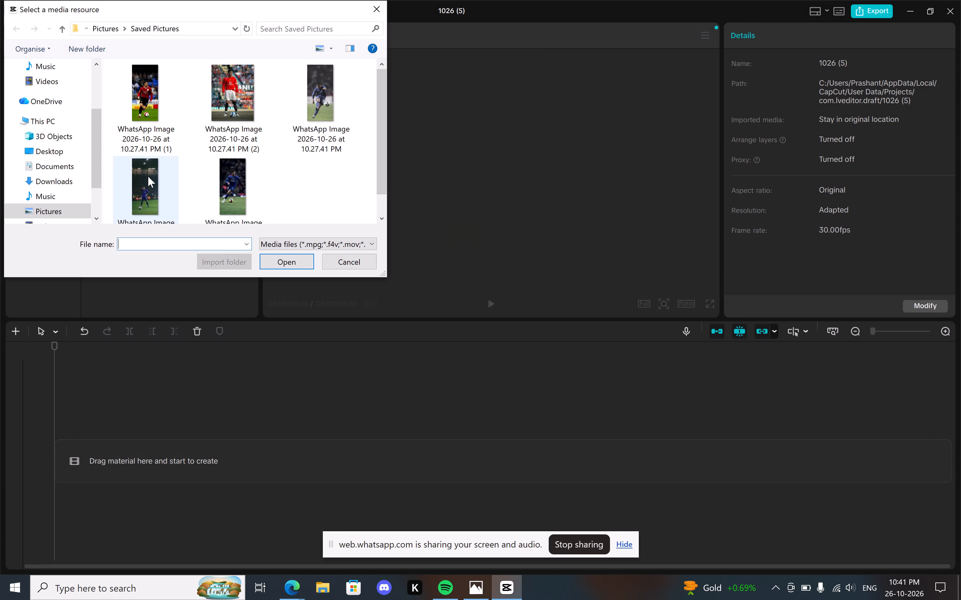
left_click(148, 175)
left_click(308, 266)
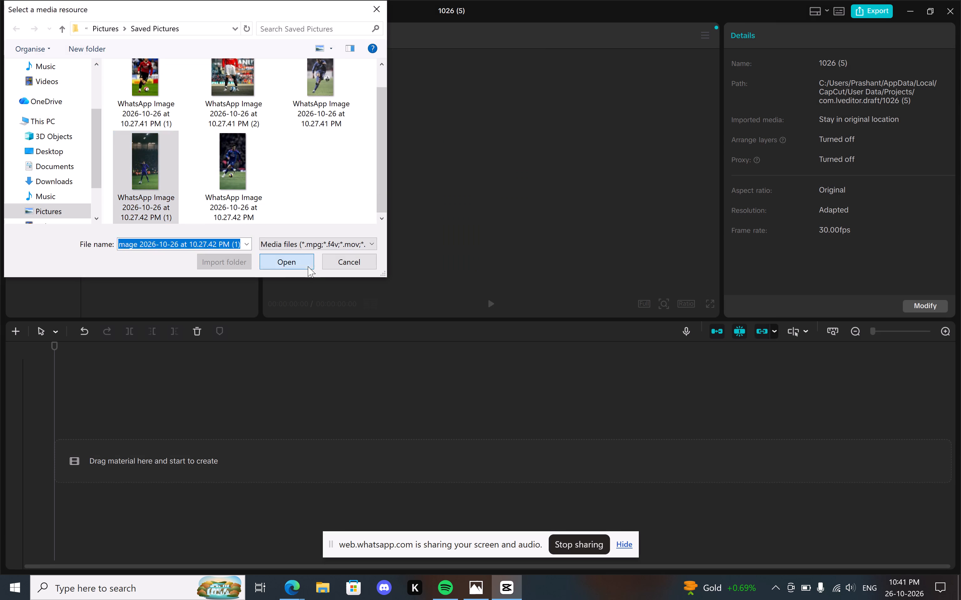
Import the photo "WhatsApp Image 2026-10-26 at 10.27.42 PM" from the device's Saved Pictures folder.
left_click(108, 60)
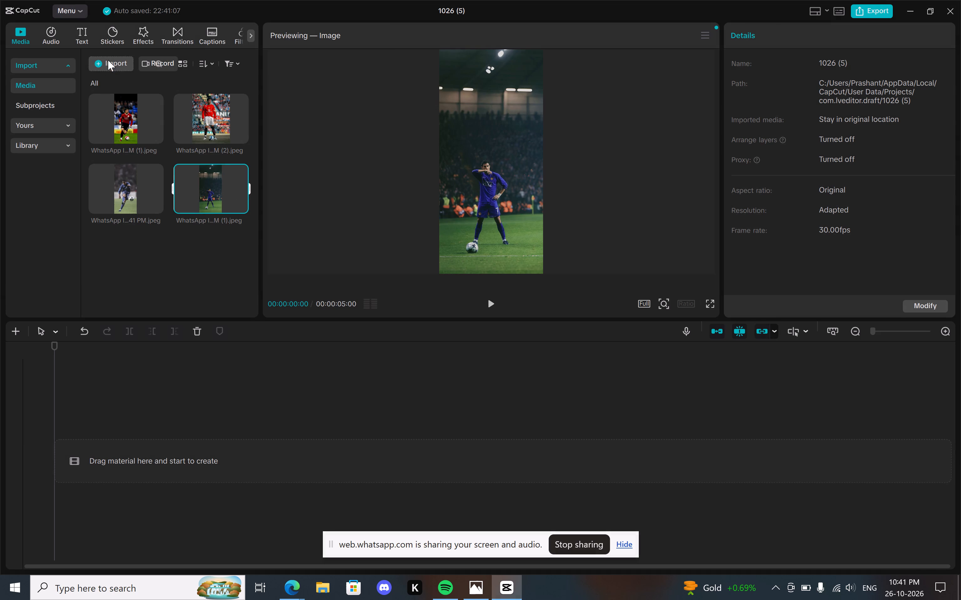
left_click(143, 93)
left_click(204, 169)
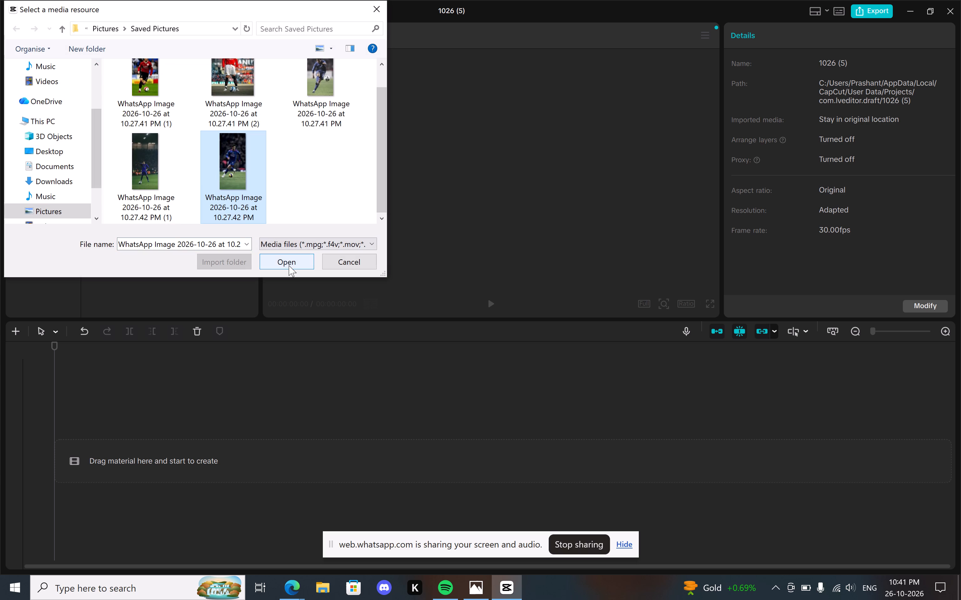
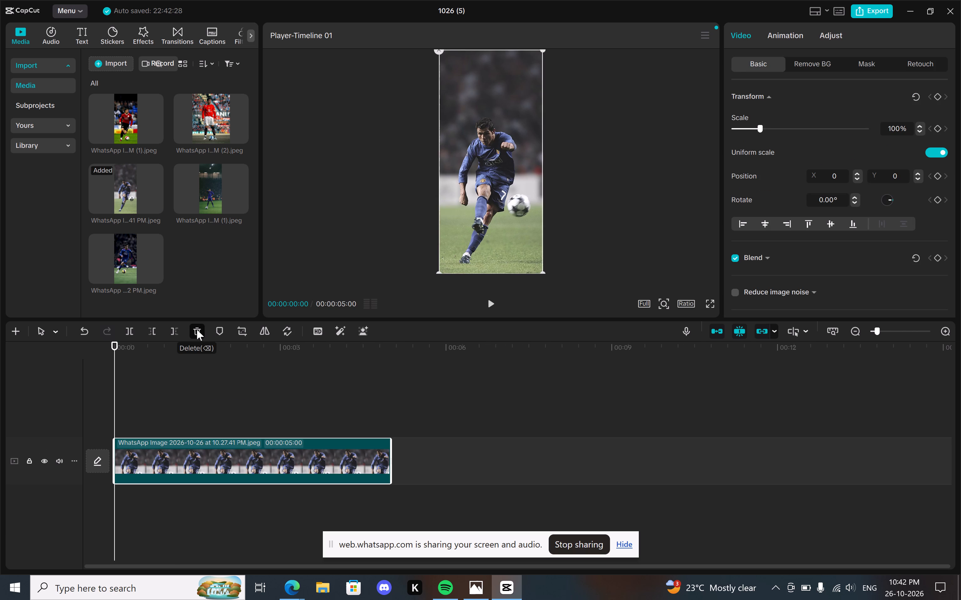
Place the photo "WhatsApp Image 2026-10-26 at 10.27.41 PM (1)" at the start of the empty timeline.
left_click_drag(126, 120, 144, 287)
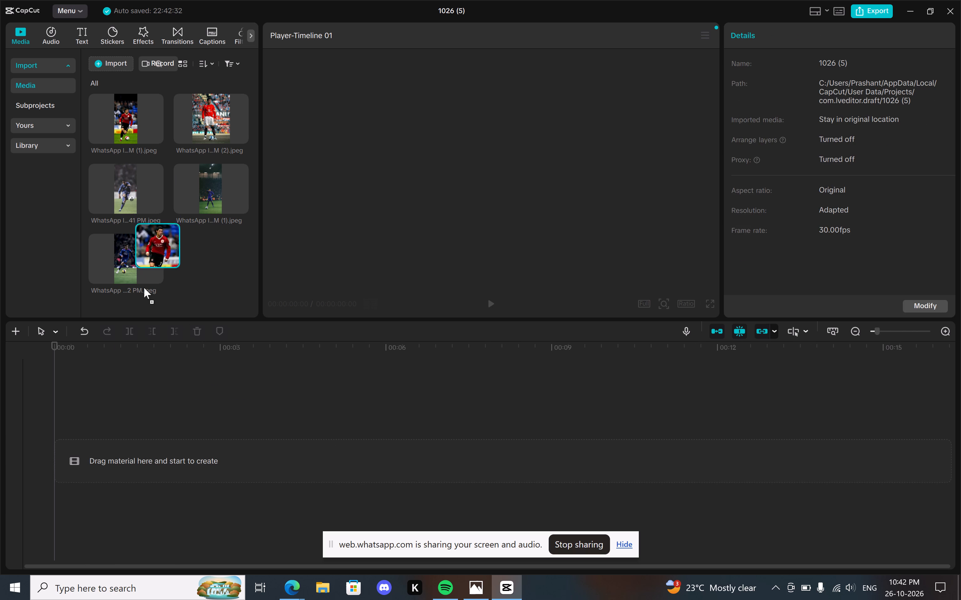
left_click_drag(144, 287, 130, 449)
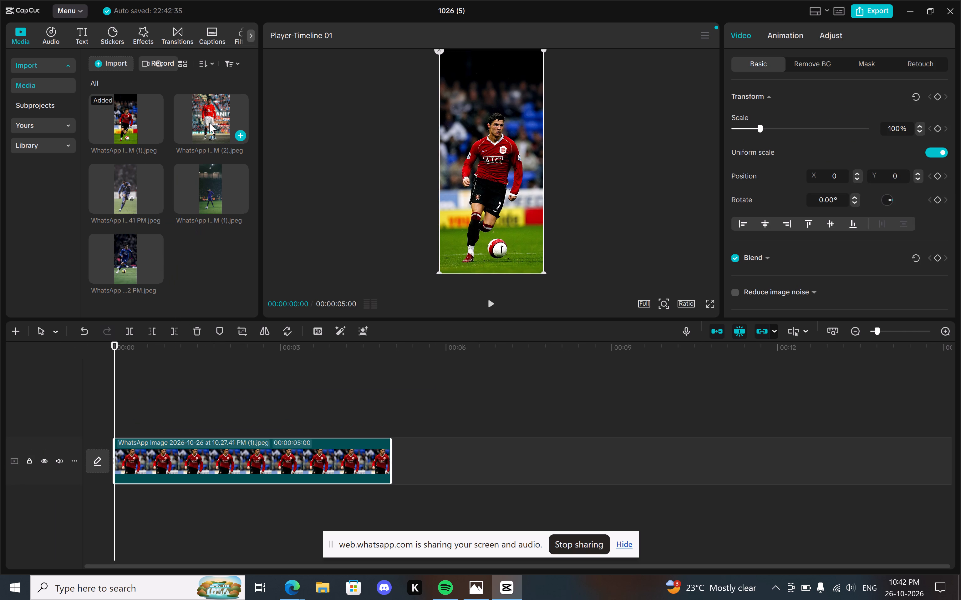
Place the photo "WhatsApp Image 2026-10-26 at 10.27.41 PM (2)" directly after the first clip on the main track.
left_click_drag(209, 123, 324, 388)
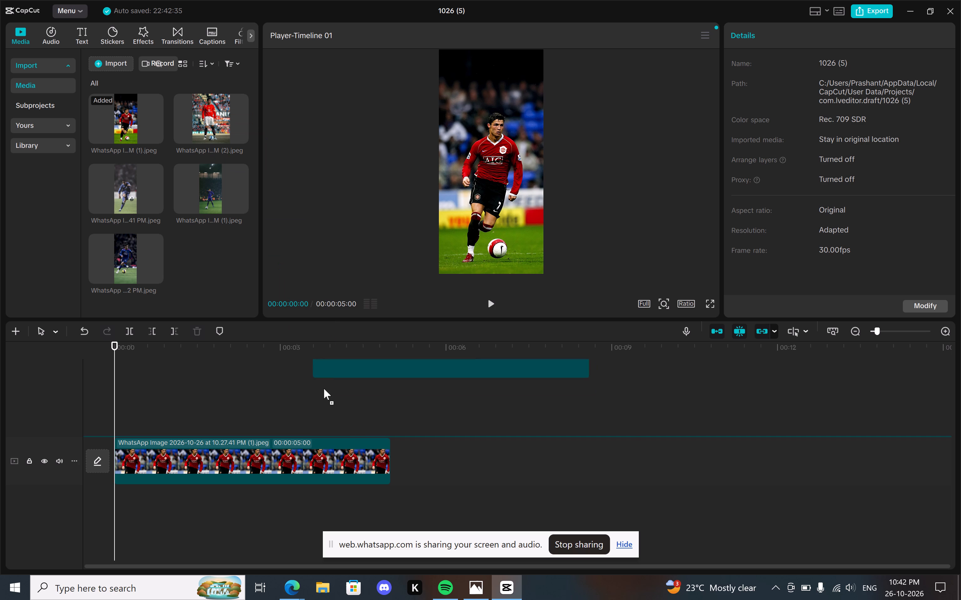
left_click_drag(324, 388, 402, 460)
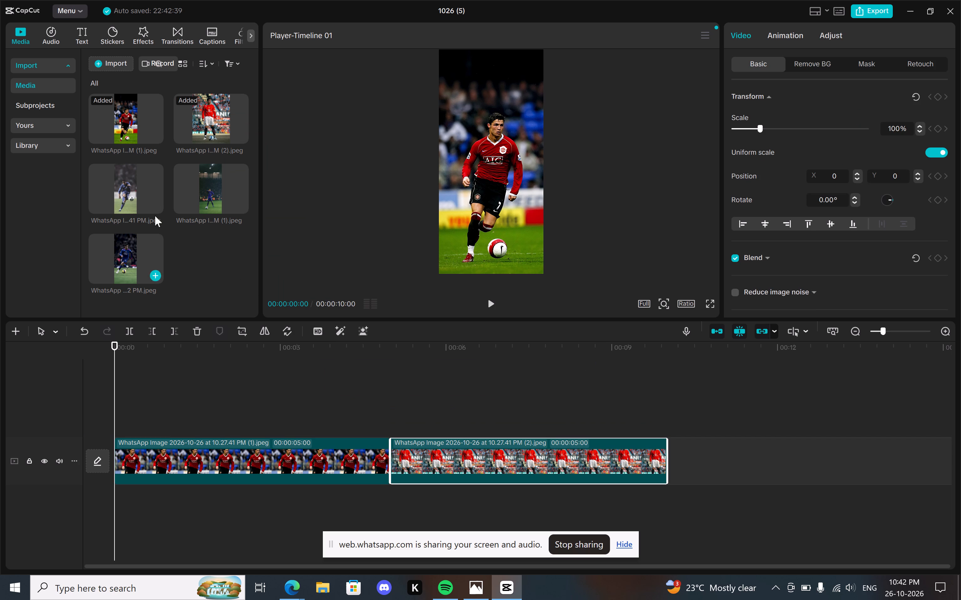
Add the photo "WhatsApp Image 2026-10-26 at 10.27.41 PM" as the third clip on the main track.
left_click_drag(143, 192, 702, 459)
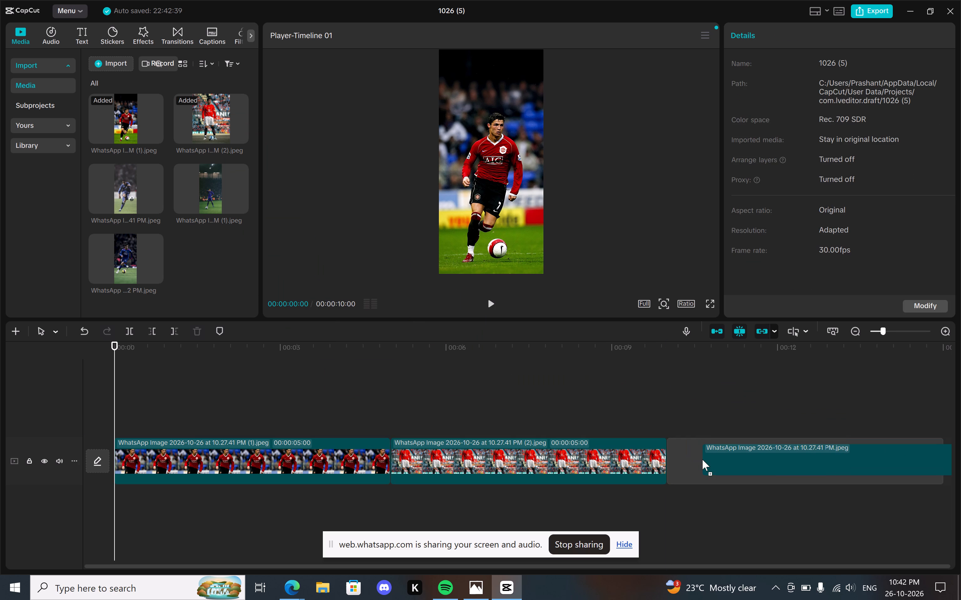
left_click_drag(702, 459, 701, 458)
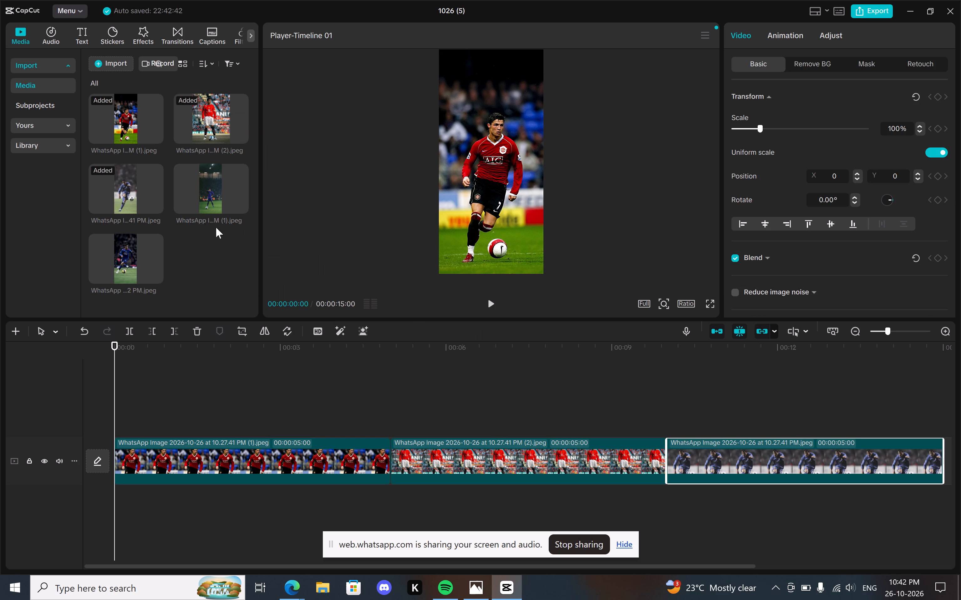
left_click(697, 466)
left_click(697, 466)
Add the photo "WhatsApp Image 2026-10-26 at 10.27.42 PM (1)" to the main track as the fourth clip.
left_click_drag(225, 178, 476, 285)
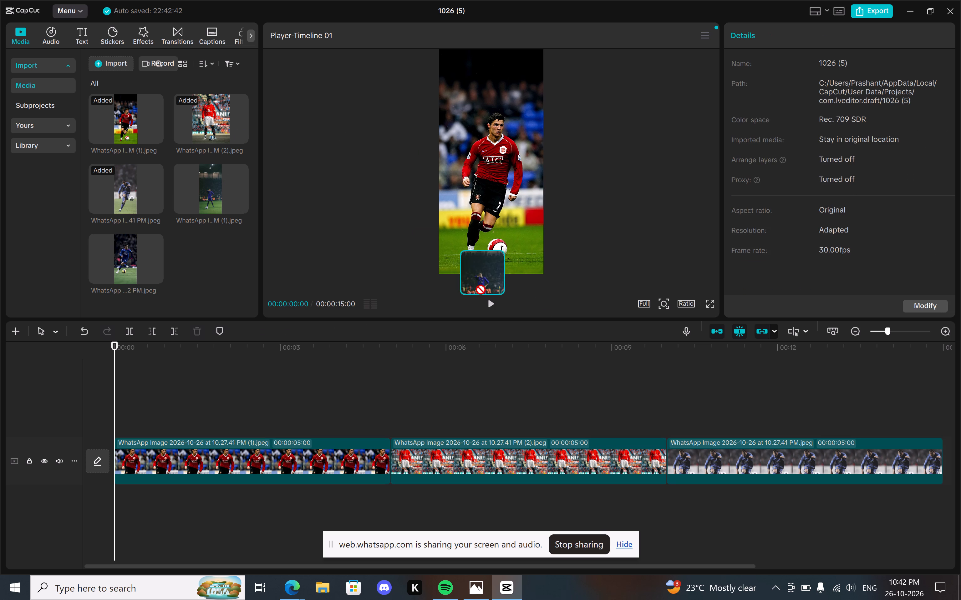
left_click_drag(476, 285, 868, 423)
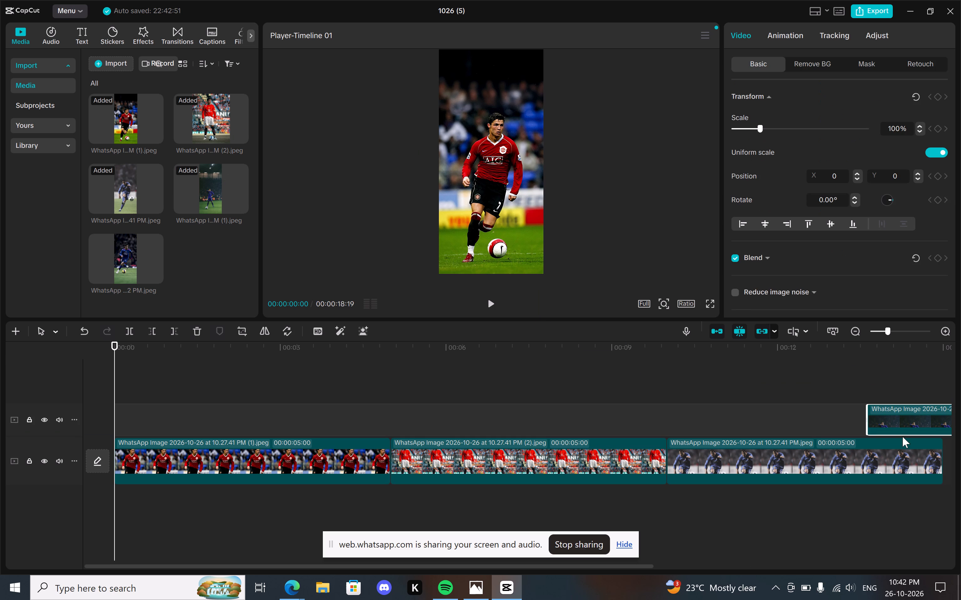
scroll(843, 438, "left", 4)
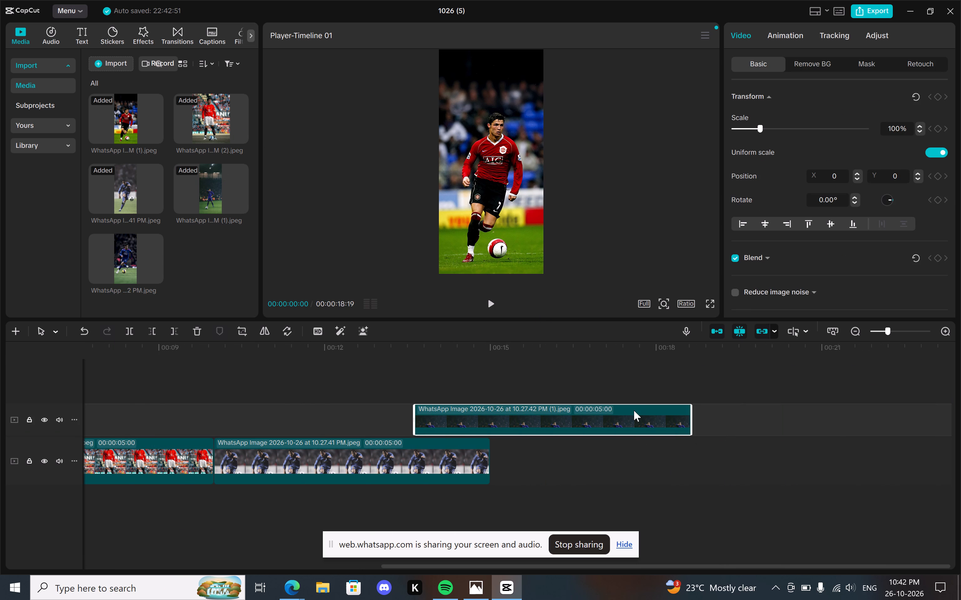
left_click_drag(634, 410, 696, 457)
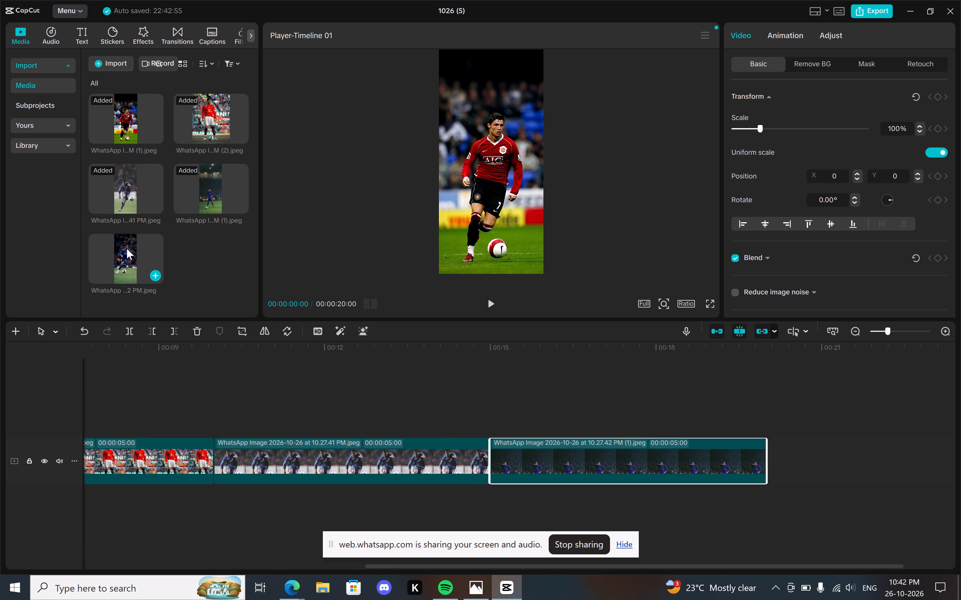
Add the photo "WhatsApp Image 2026-10-26 at 10.27.42 PM" as the fifth and last clip on the main track.
left_click_drag(128, 247, 845, 469)
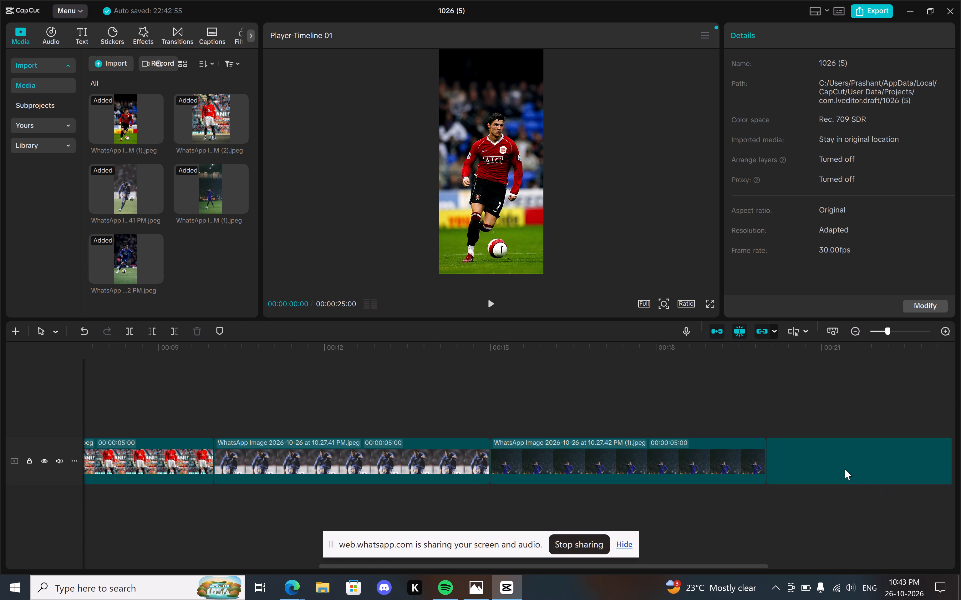
scroll(538, 454, "right", 5)
scroll(538, 454, "left", 7)
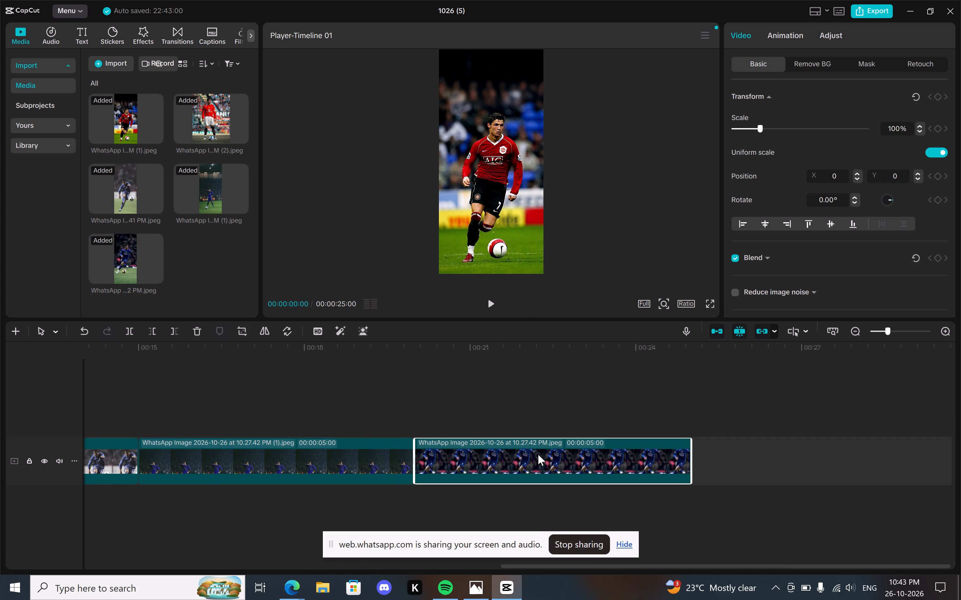
Play the photo sequence from the beginning of the timeline and pause partway through the first clip.
scroll(538, 454, "right", 20)
scroll(538, 454, "right", 18)
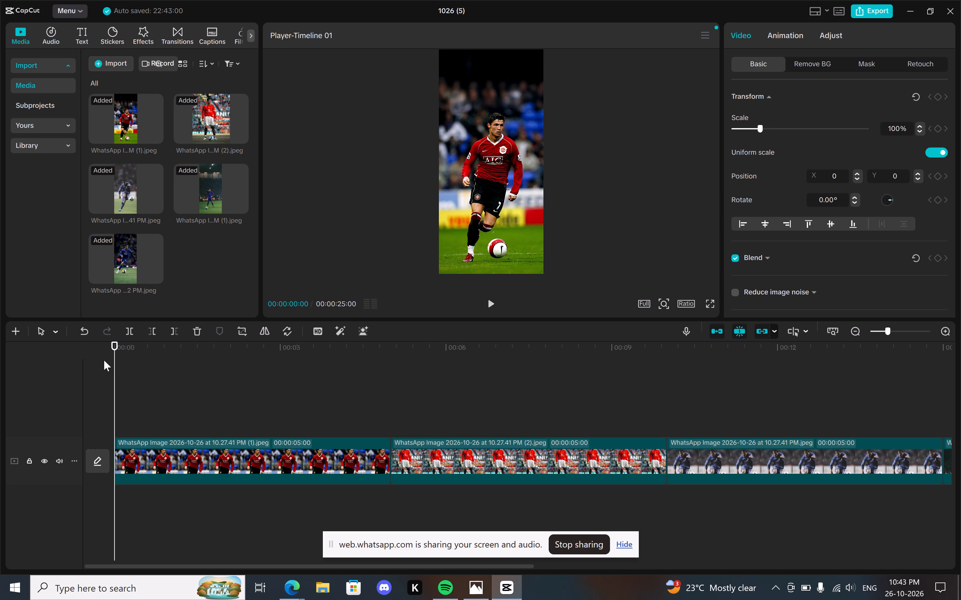
left_click_drag(114, 344, 124, 344)
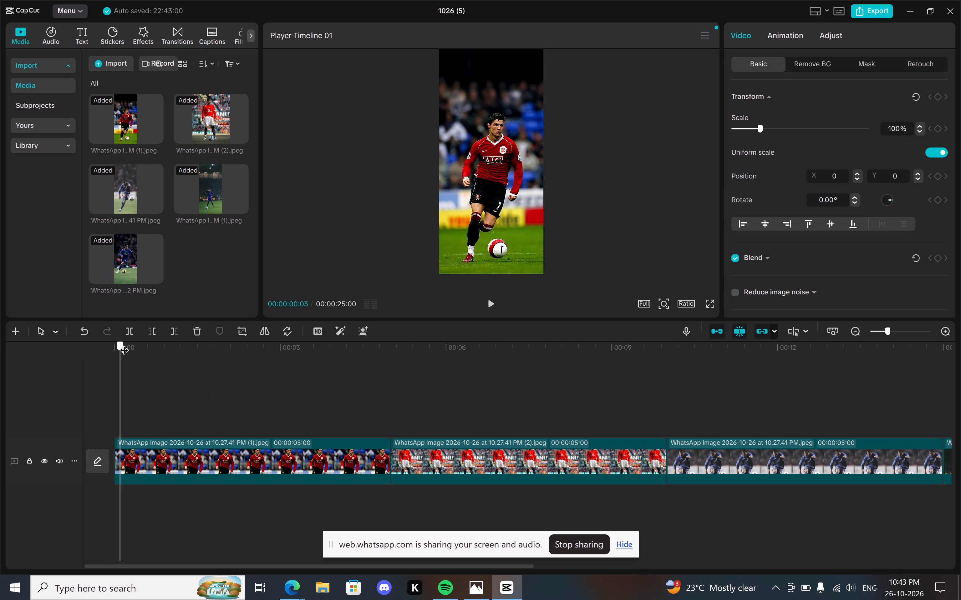
left_click_drag(124, 344, 130, 345)
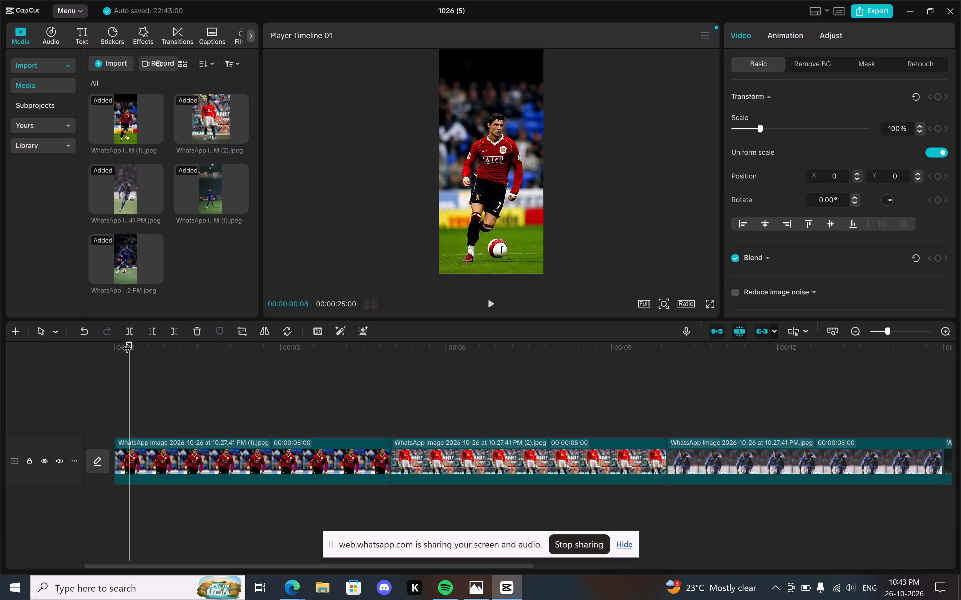
left_click_drag(128, 342, 103, 341)
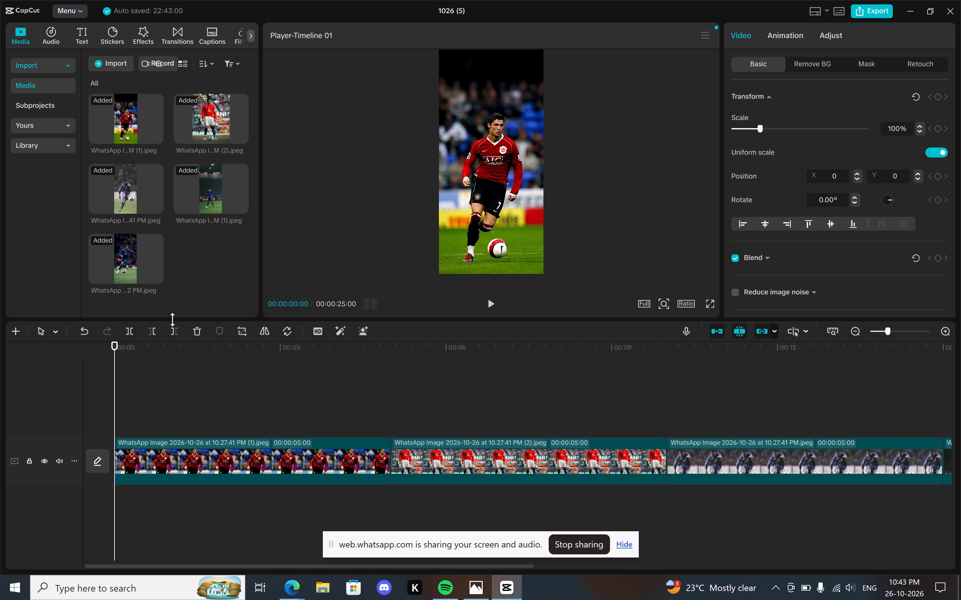
key("space")
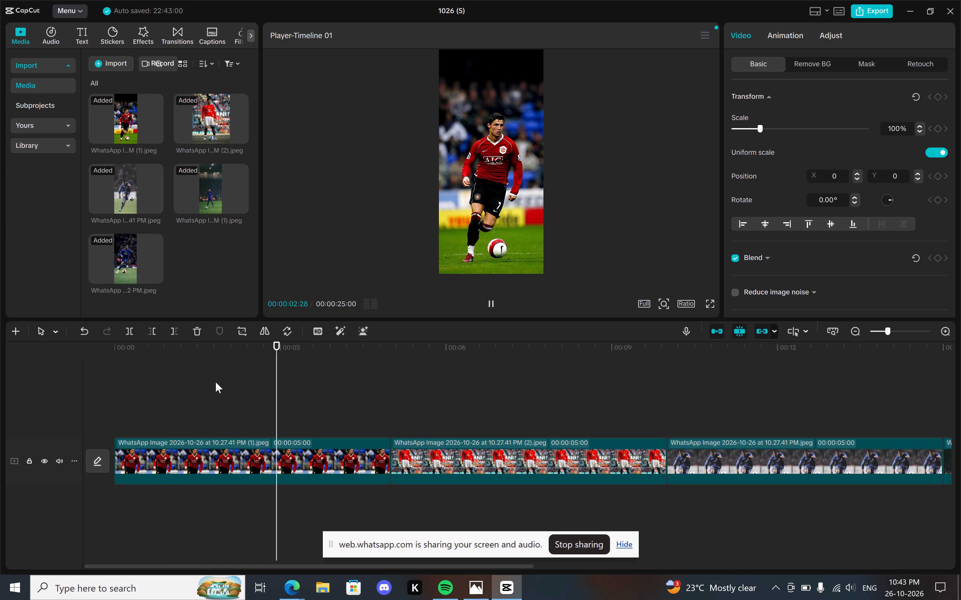
key("space")
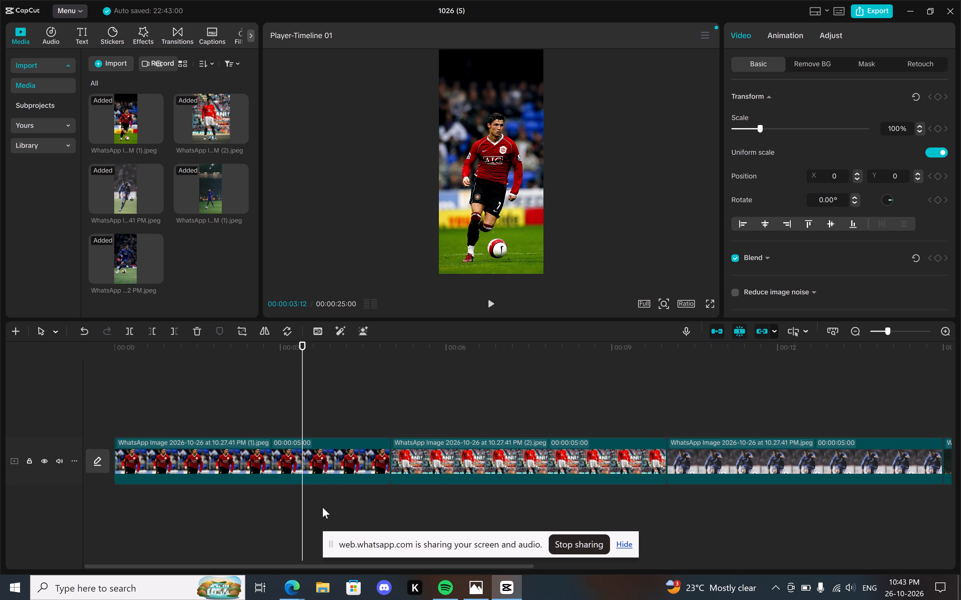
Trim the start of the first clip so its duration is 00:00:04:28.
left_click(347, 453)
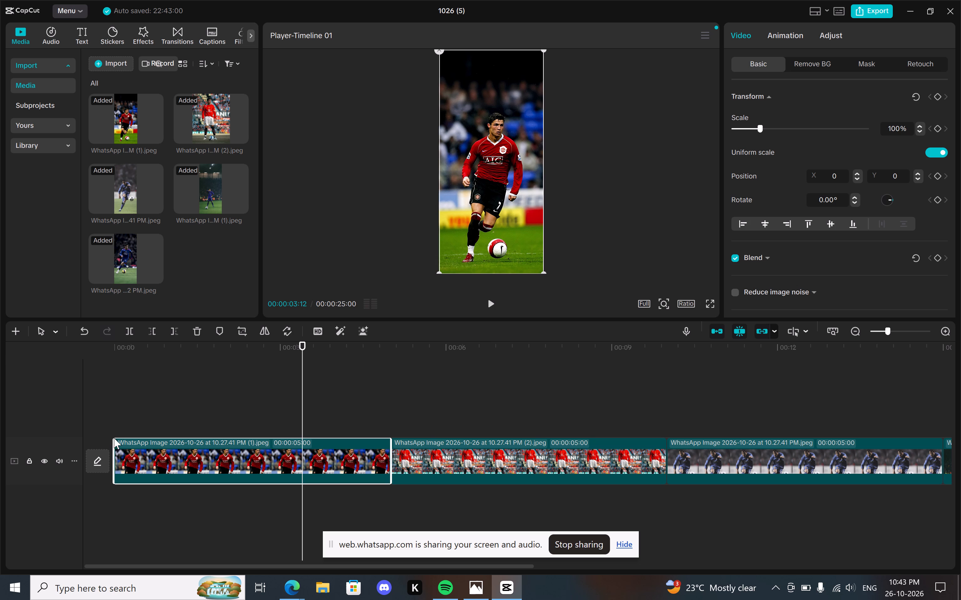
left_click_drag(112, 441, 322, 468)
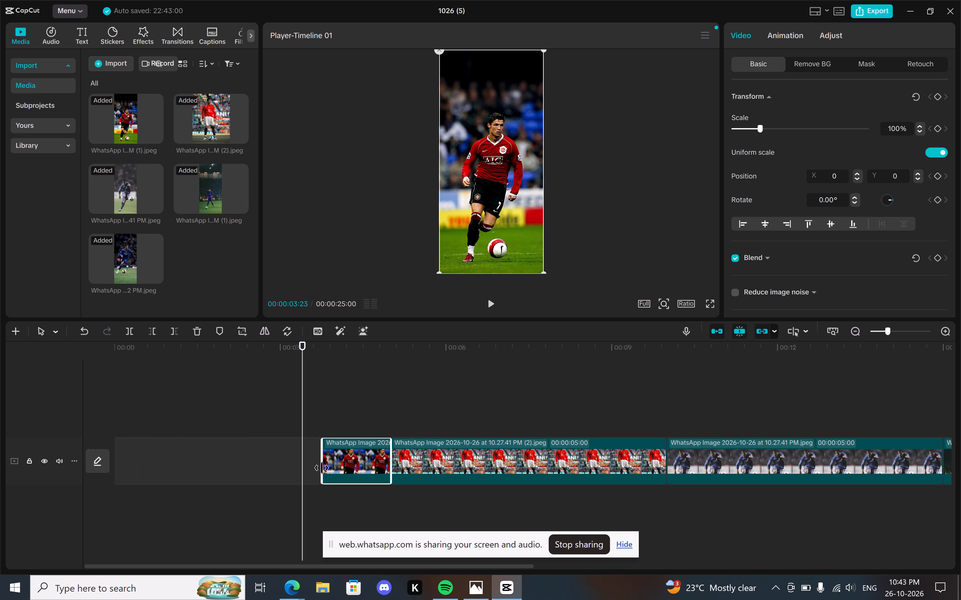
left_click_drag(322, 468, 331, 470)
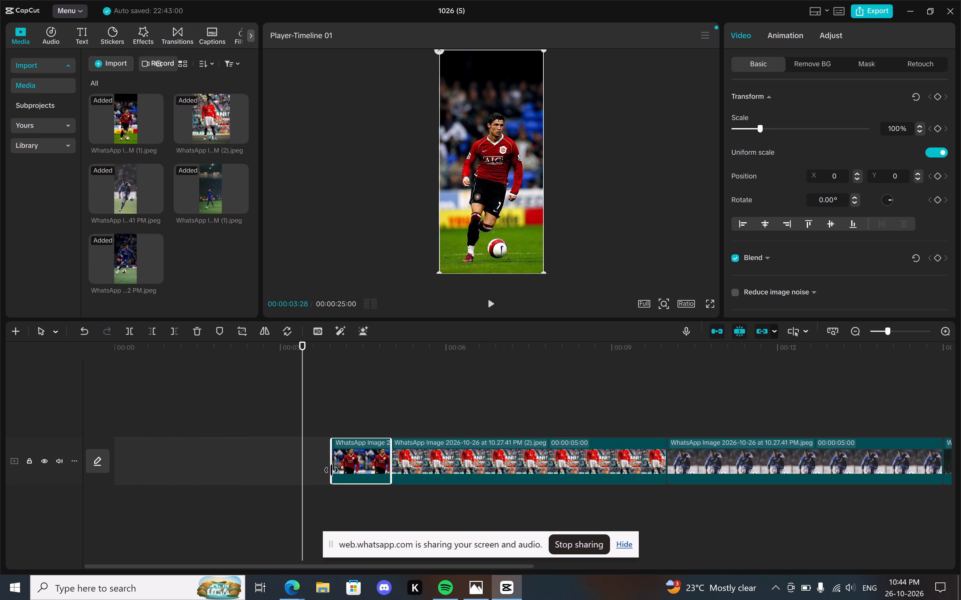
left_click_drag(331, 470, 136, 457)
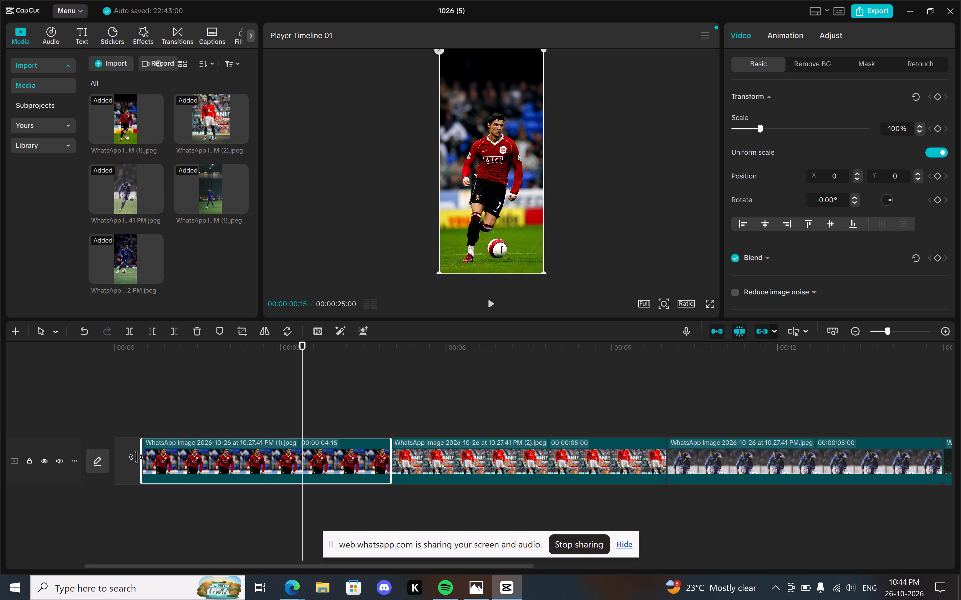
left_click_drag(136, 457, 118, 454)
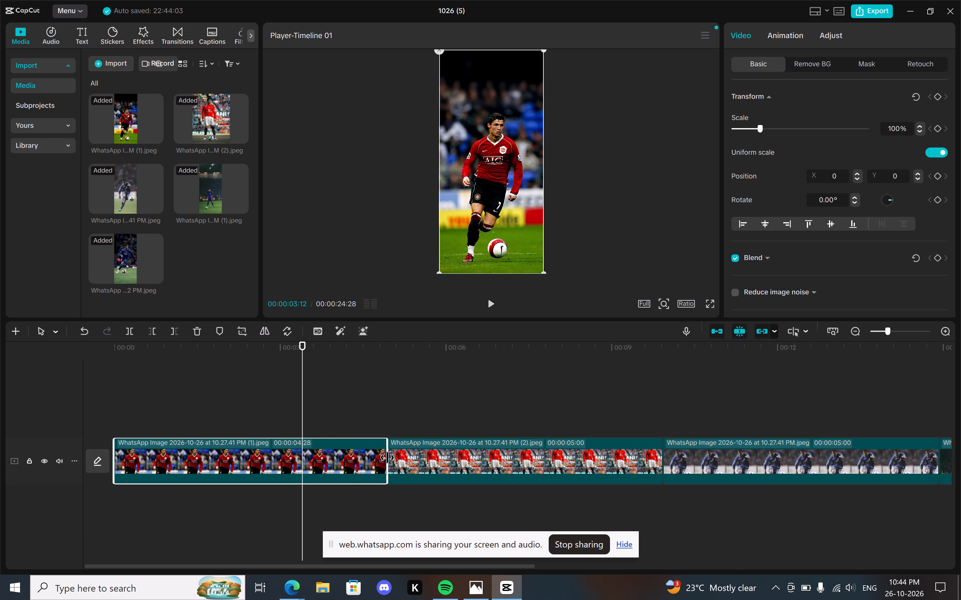
Trim the end of the first clip so its duration is 00:00:04:12.
left_click_drag(387, 457, 264, 472)
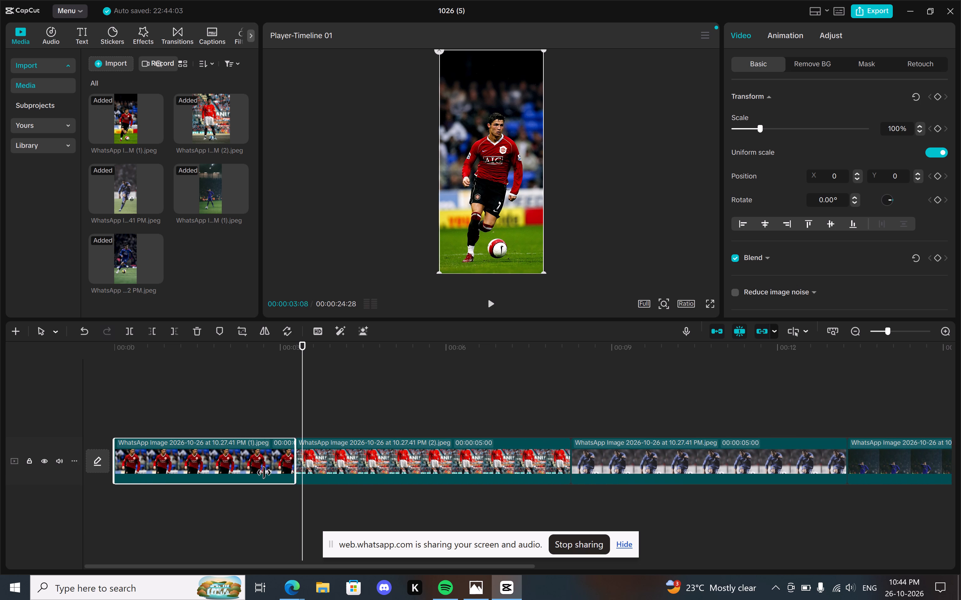
left_click_drag(264, 472, 145, 472)
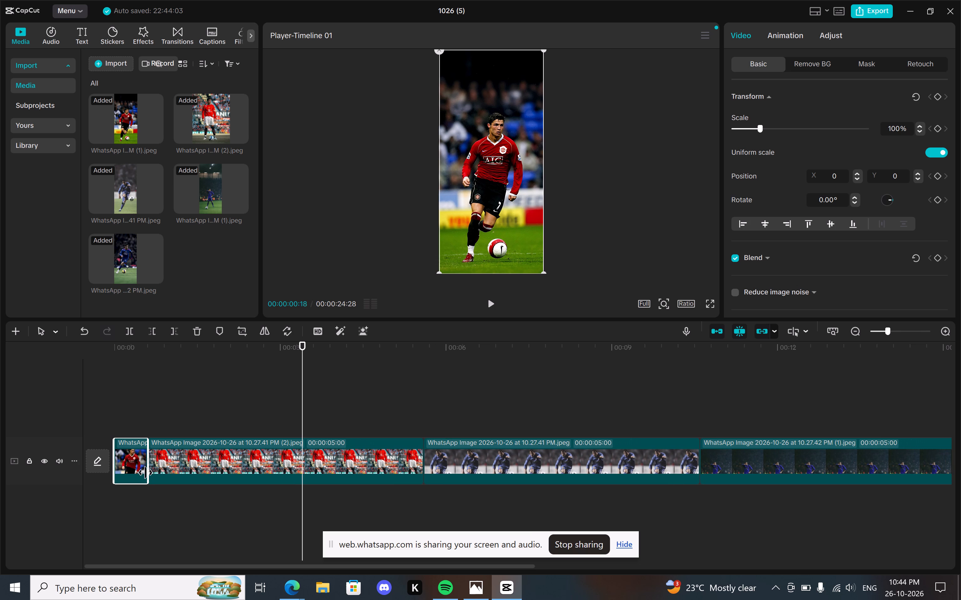
left_click_drag(145, 472, 148, 472)
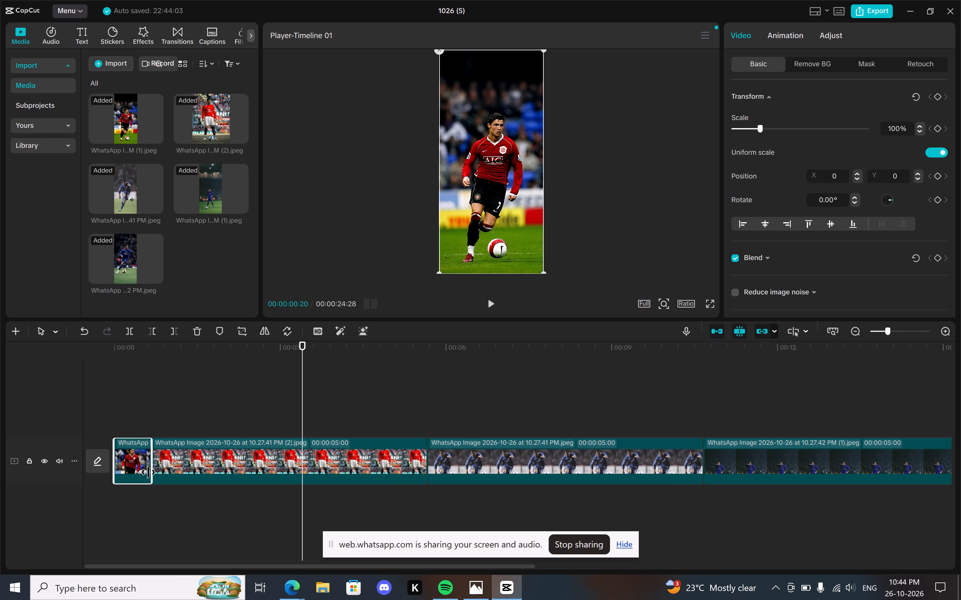
left_click_drag(148, 472, 149, 472)
left_click_drag(149, 472, 191, 476)
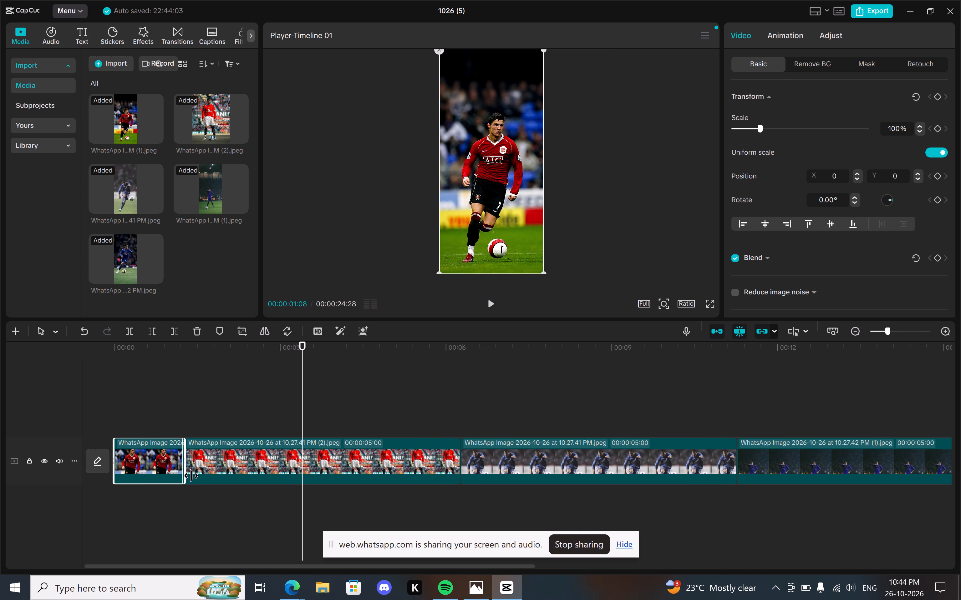
left_click_drag(191, 476, 354, 471)
left_click_drag(354, 471, 347, 468)
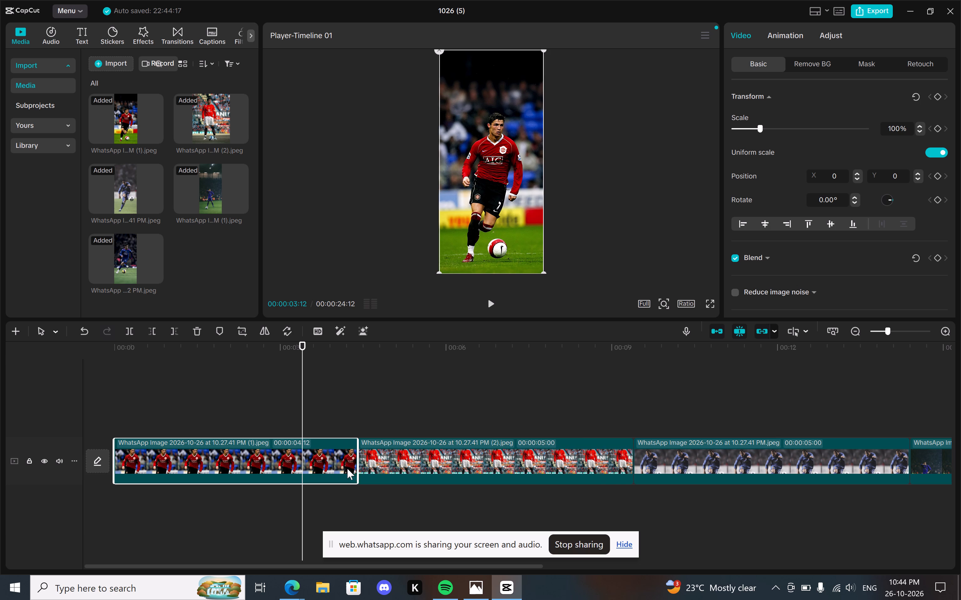
left_click_drag(347, 468, 334, 474)
Extend the start of the second clip, the red-shirt photo (2), so its duration is 00:00:05:23.
left_click_drag(363, 470, 465, 475)
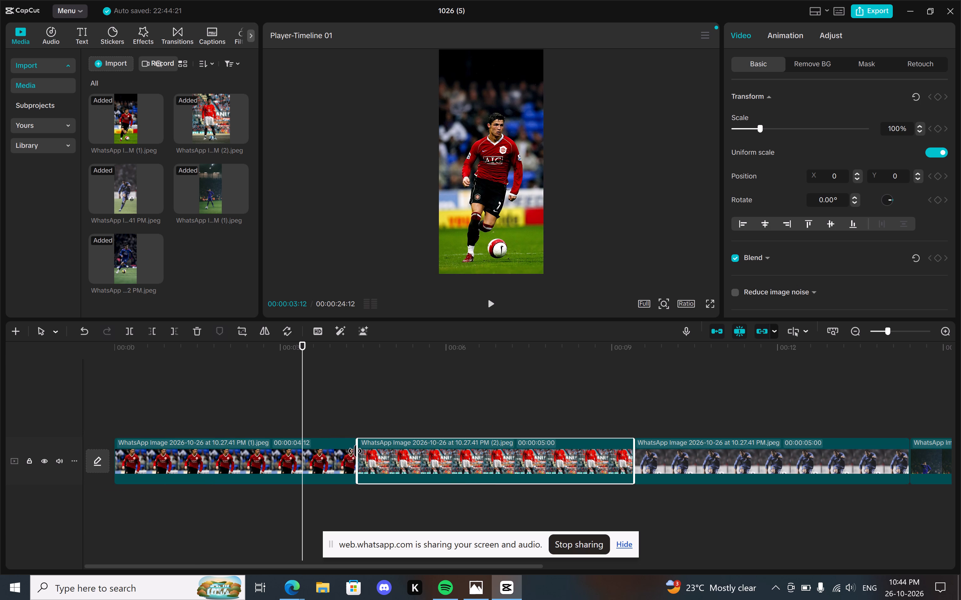
left_click_drag(355, 451, 306, 454)
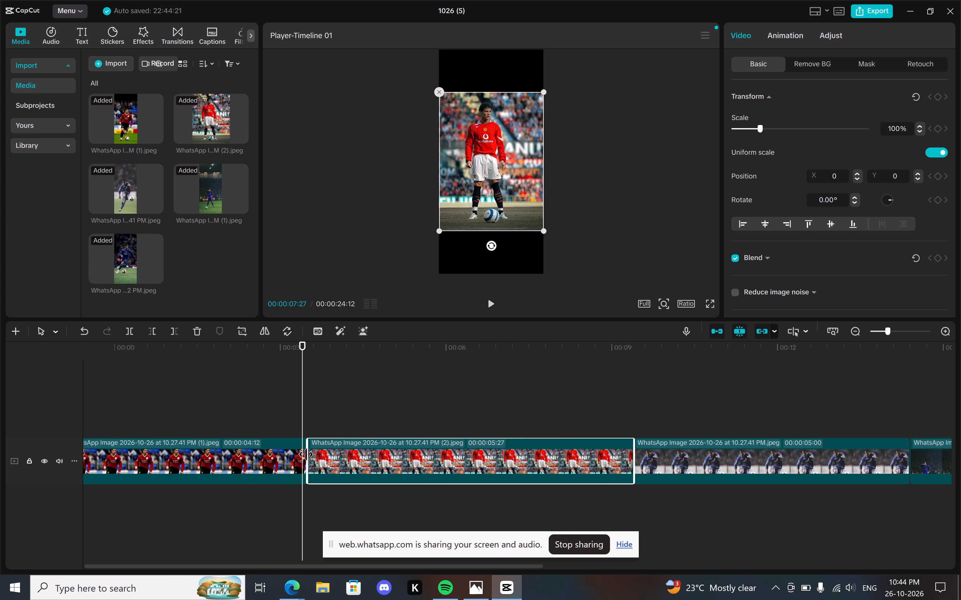
left_click_drag(306, 454, 313, 455)
Trim the end of the first clip so its duration is about 00:00:01:05.
left_click(326, 460)
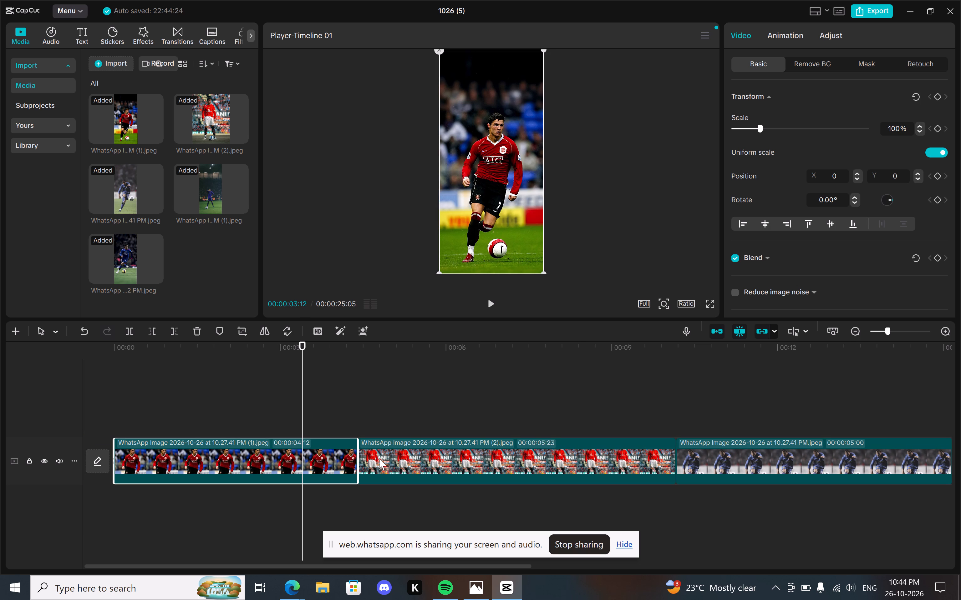
left_click_drag(356, 457, 354, 457)
left_click_drag(354, 457, 233, 466)
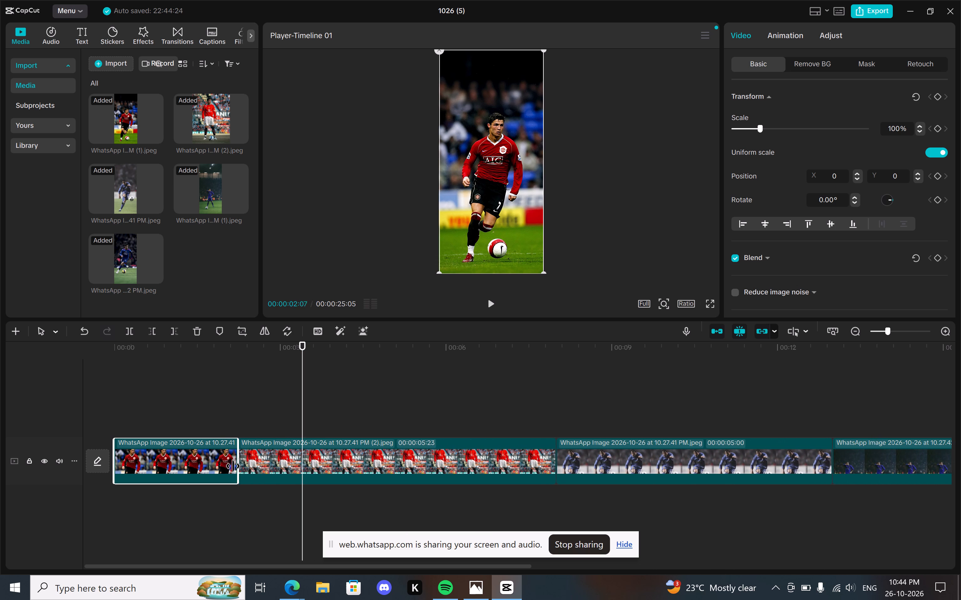
left_click_drag(233, 466, 171, 470)
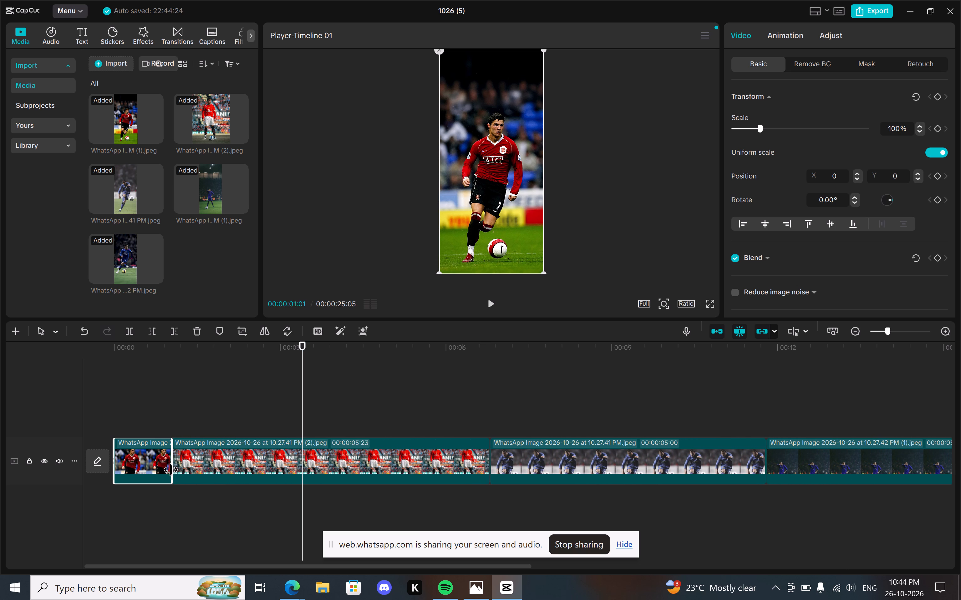
left_click_drag(171, 470, 178, 469)
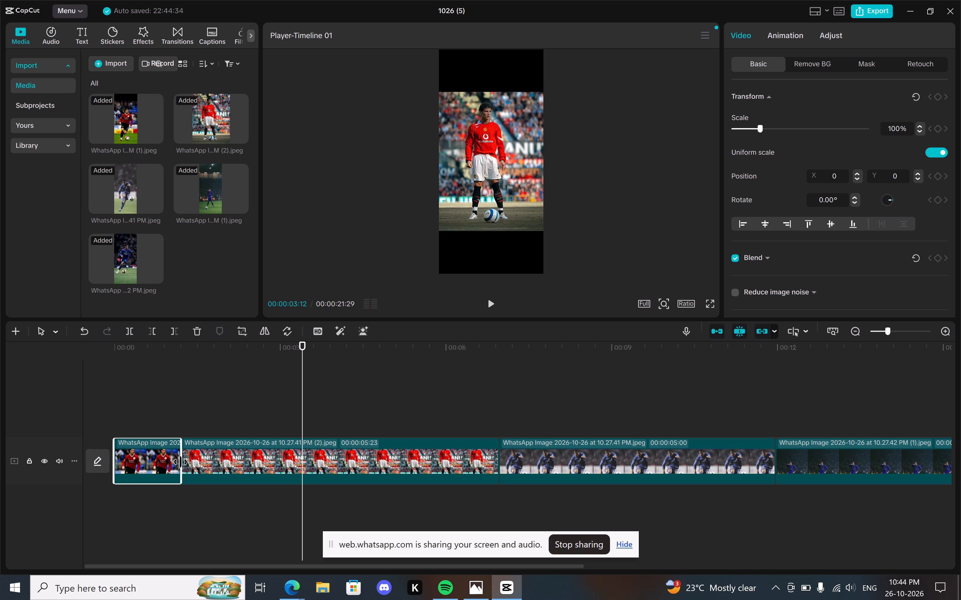
left_click_drag(181, 462, 176, 462)
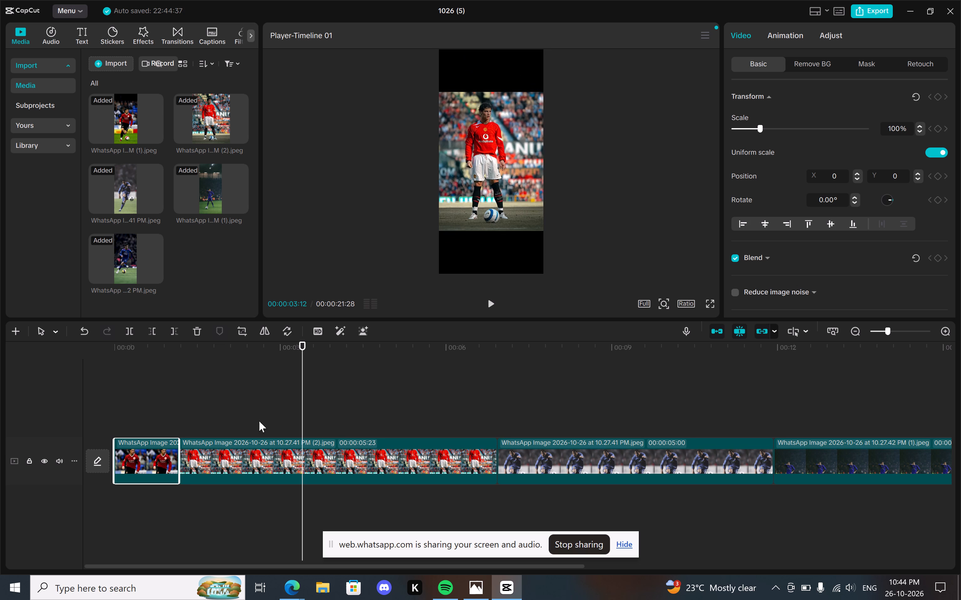
Play the sequence from the beginning three times to check the timing of the cut from the first clip to the second.
left_click_drag(303, 341, 302, 341)
left_click_drag(302, 341, 57, 364)
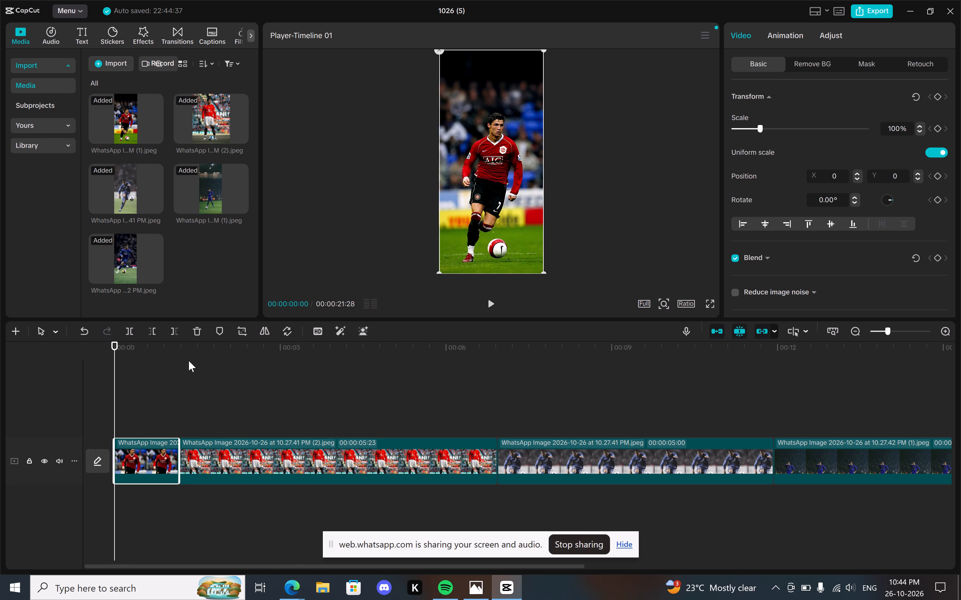
key("space")
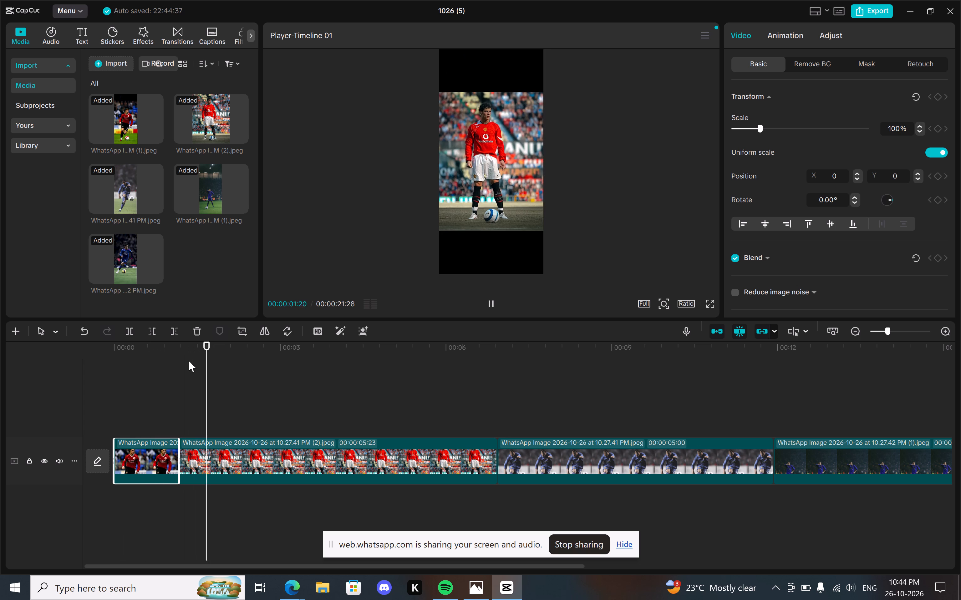
key("Left")
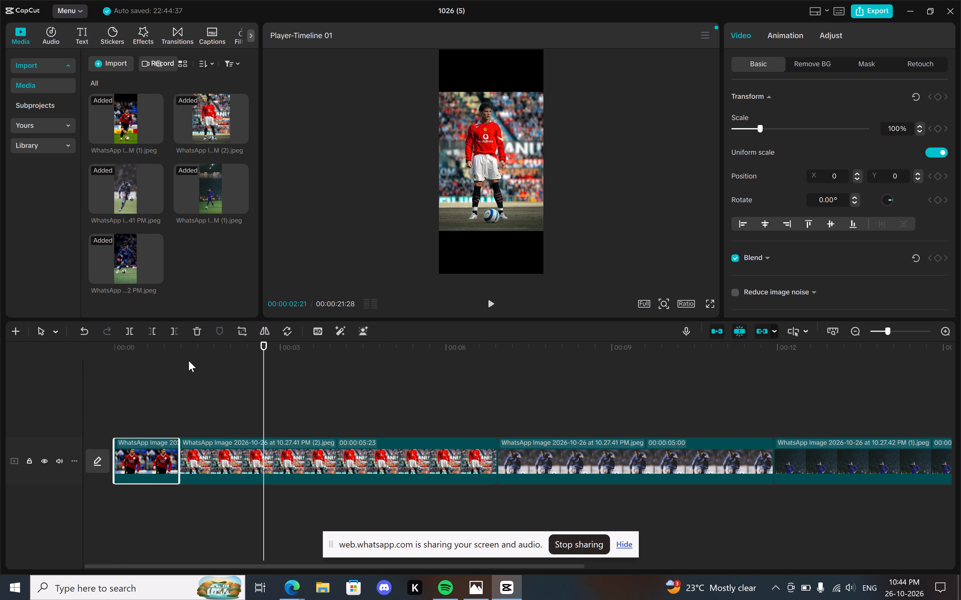
left_click_drag(264, 344, 79, 365)
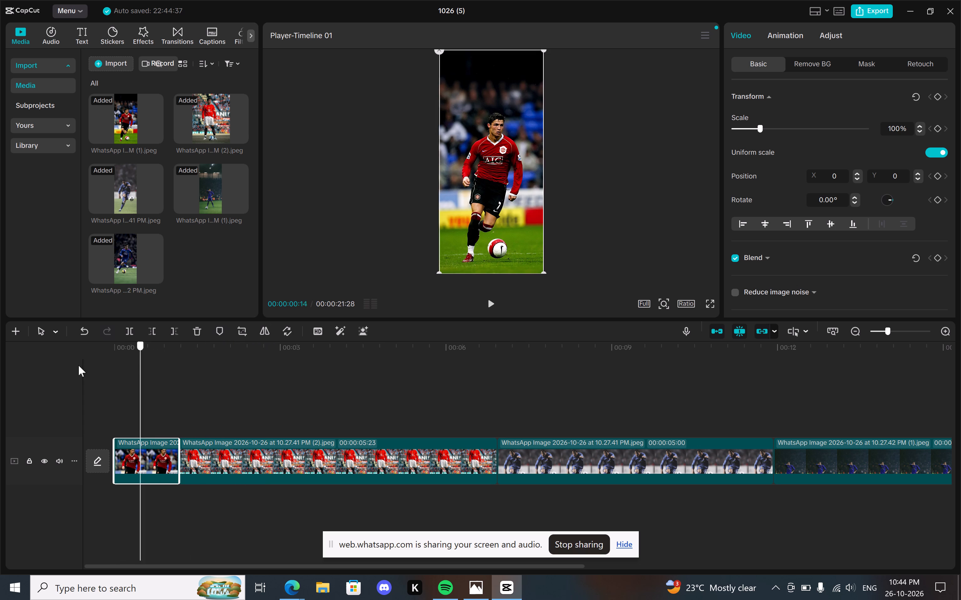
left_click_drag(79, 365, 33, 371)
key("space")
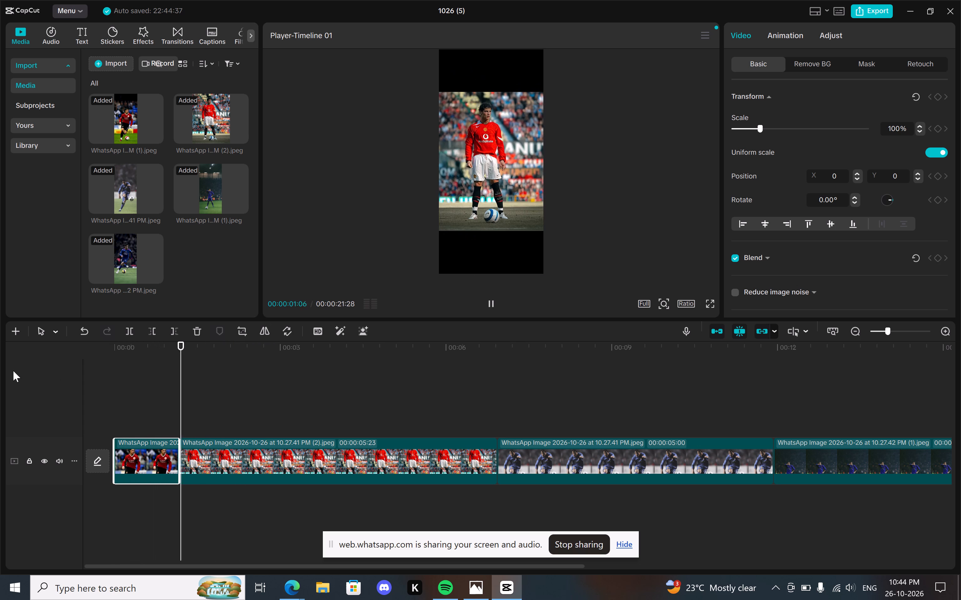
key("space")
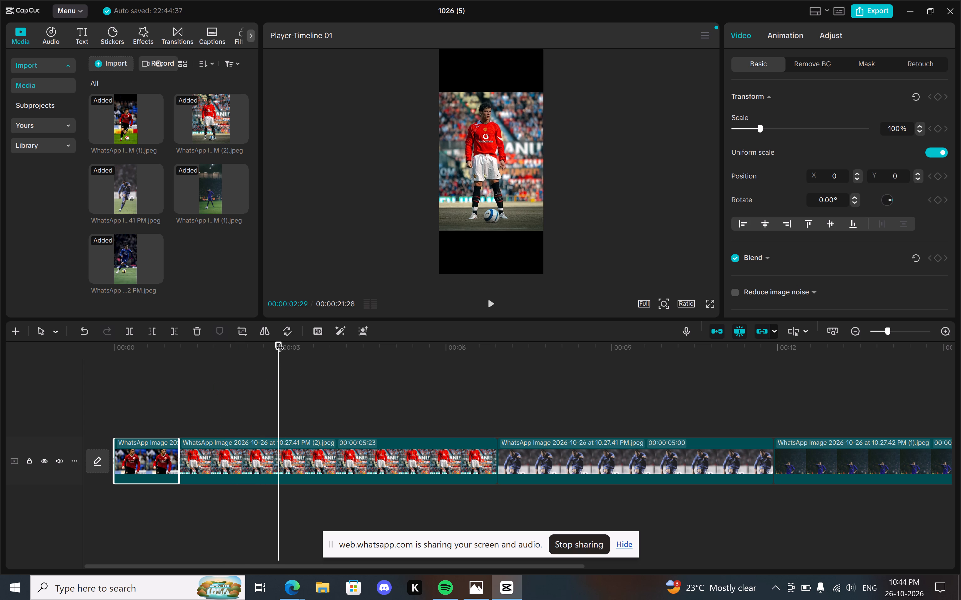
left_click_drag(276, 342, 172, 351)
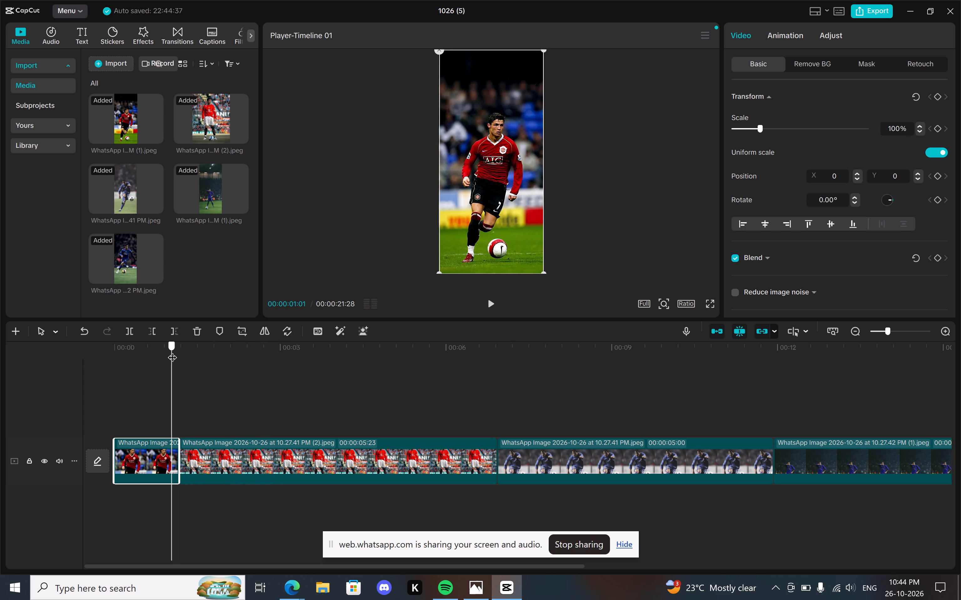
left_click_drag(172, 351, 173, 351)
left_click_drag(175, 350, 141, 347)
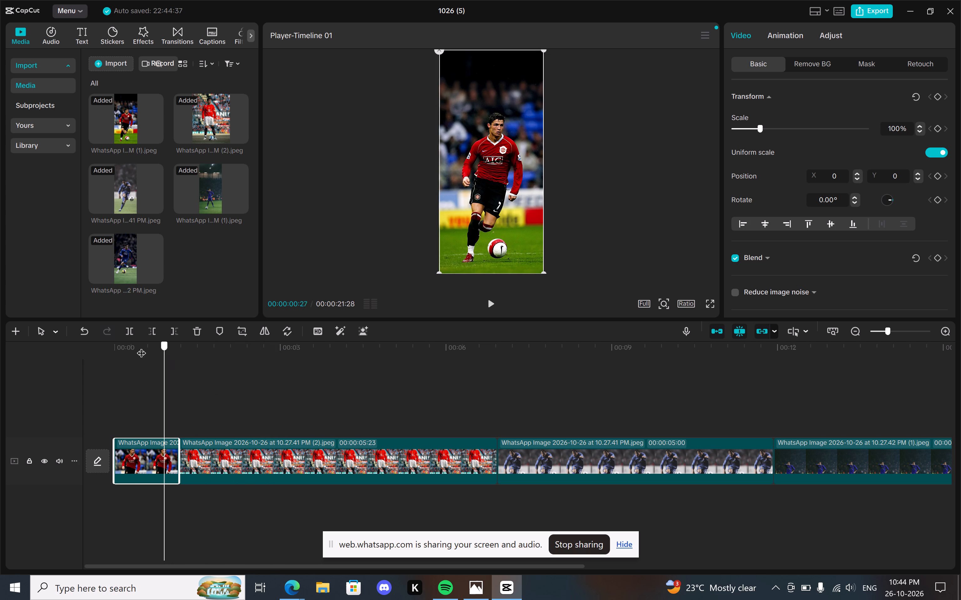
left_click_drag(141, 347, 79, 350)
key("space")
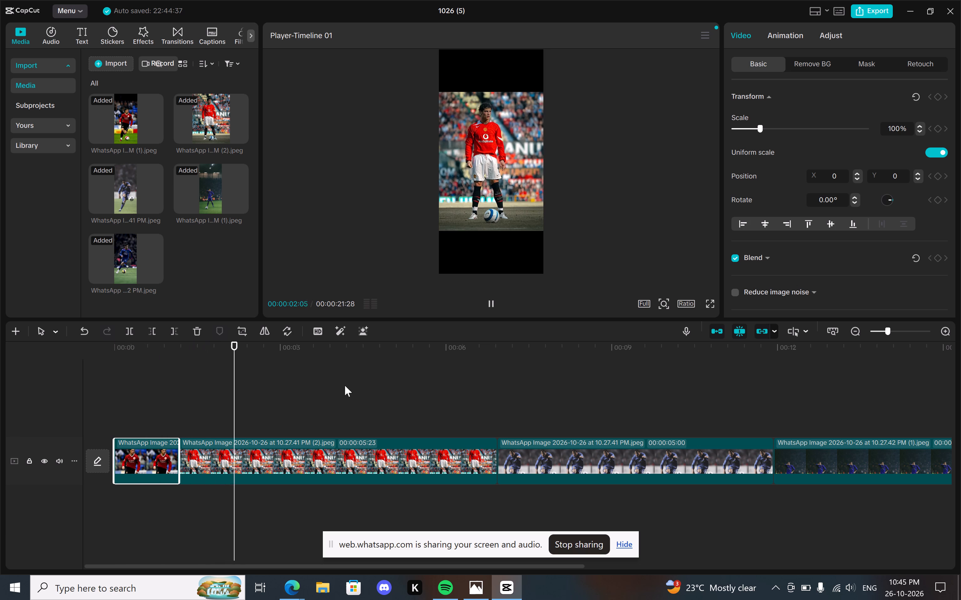
key("space")
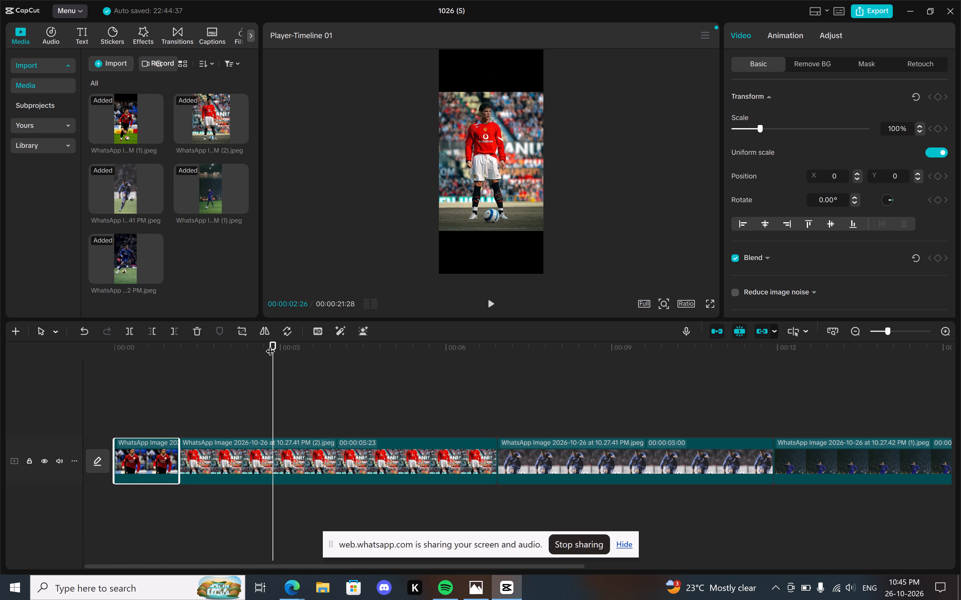
Scrub back and forth through the first clip to examine its length and cut point, leaving the playhead at 00:00:01:00.
left_click_drag(270, 344, 181, 357)
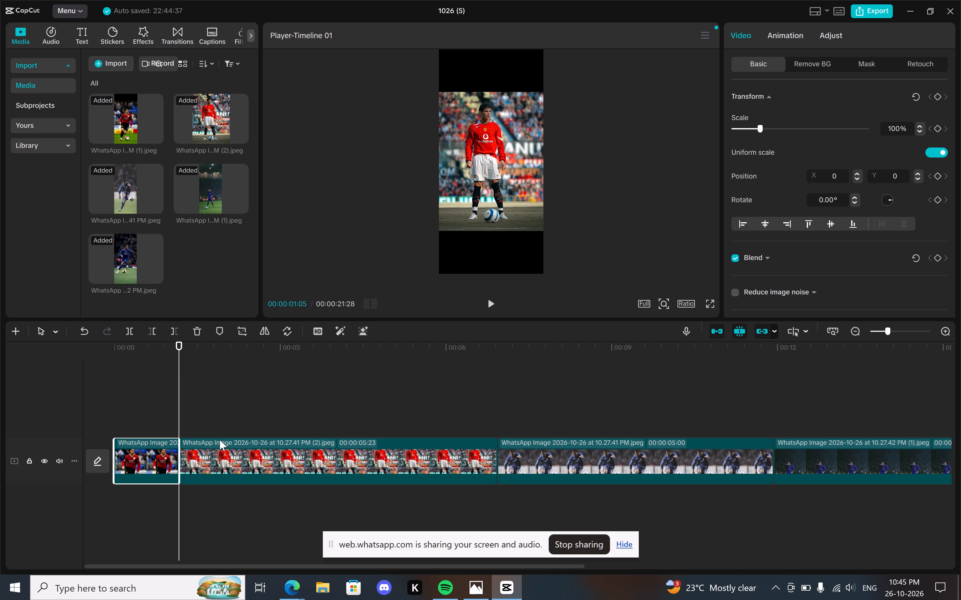
left_click_drag(177, 353, 169, 353)
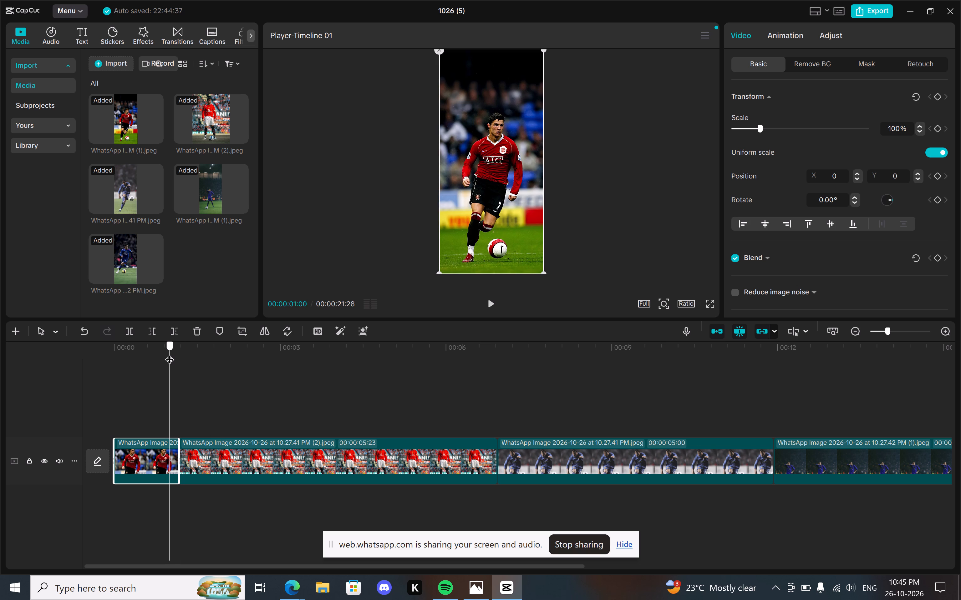
left_click_drag(169, 353, 170, 353)
left_click_drag(169, 353, 161, 353)
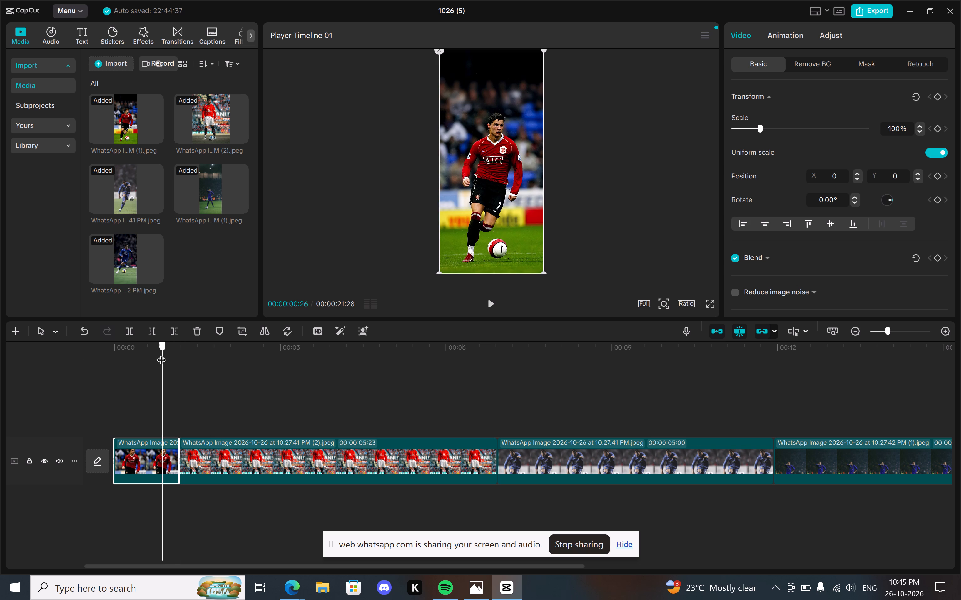
left_click_drag(161, 353, 133, 354)
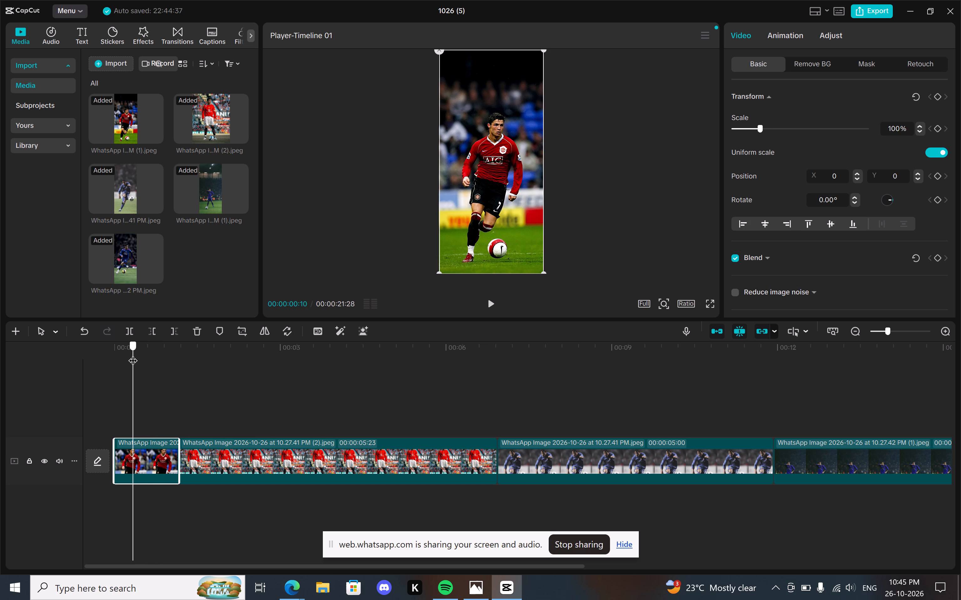
left_click_drag(133, 354, 118, 358)
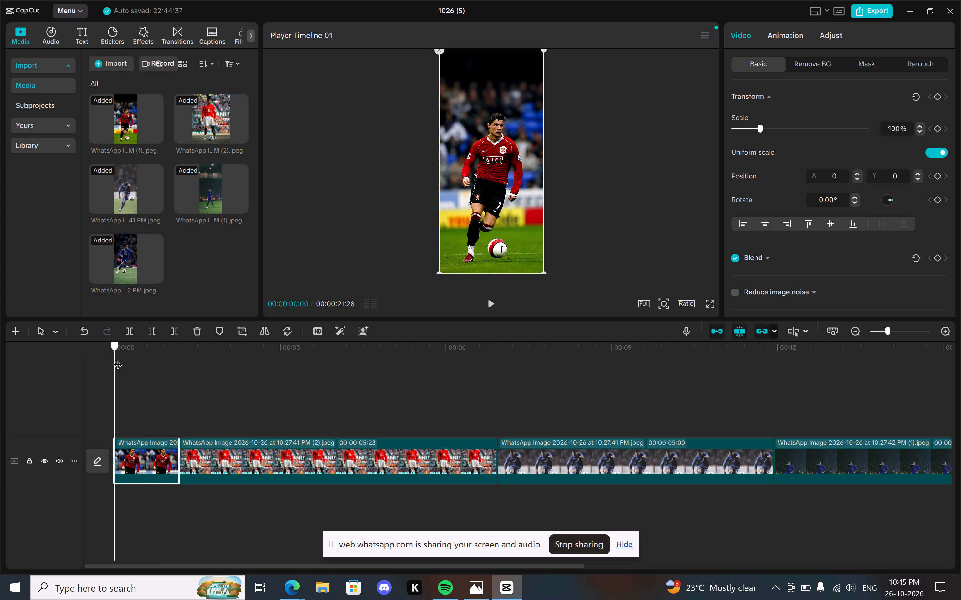
left_click_drag(118, 358, 120, 358)
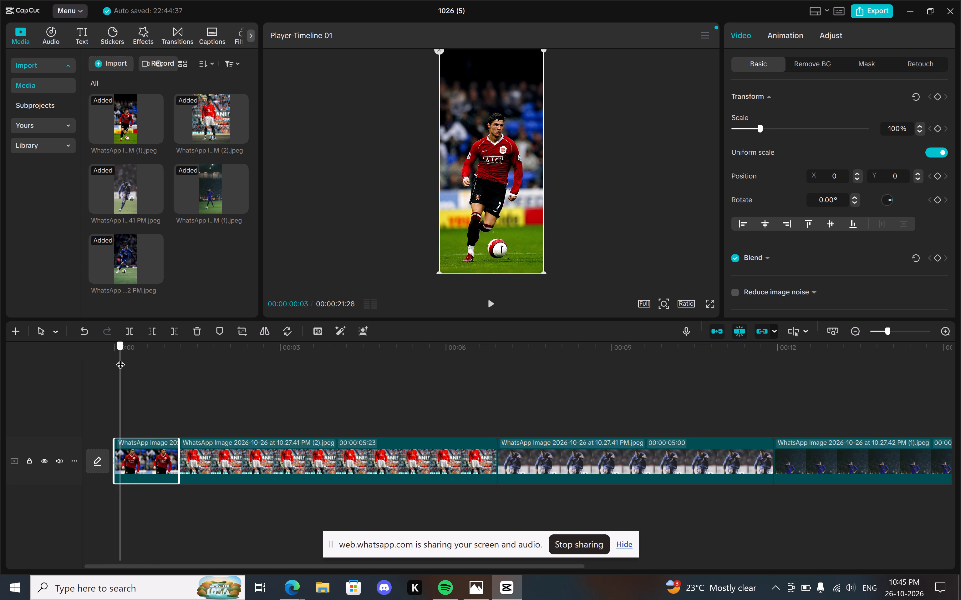
left_click_drag(120, 358, 120, 358)
left_click_drag(120, 358, 119, 358)
left_click_drag(119, 358, 83, 362)
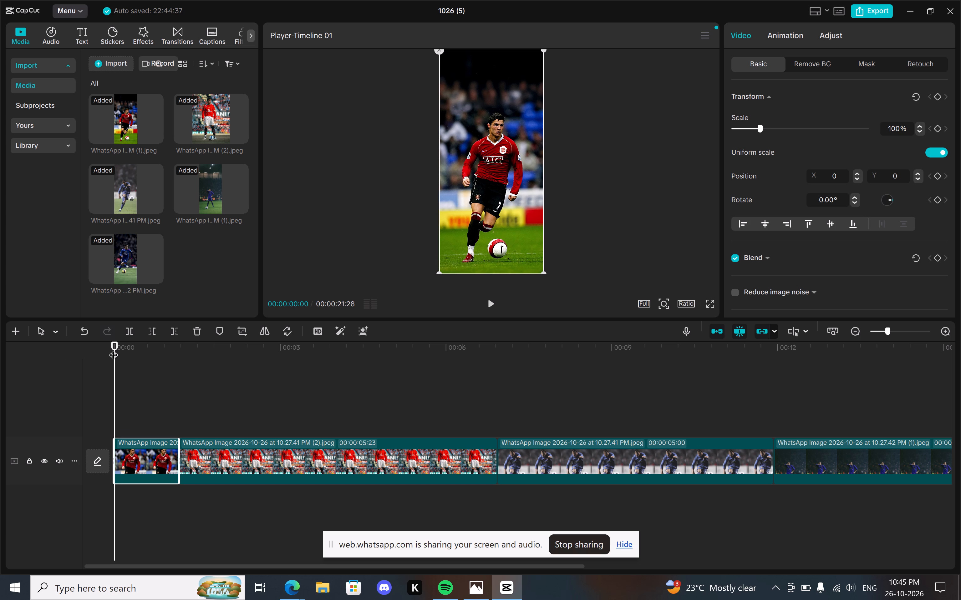
left_click_drag(114, 349, 124, 350)
left_click_drag(125, 350, 128, 351)
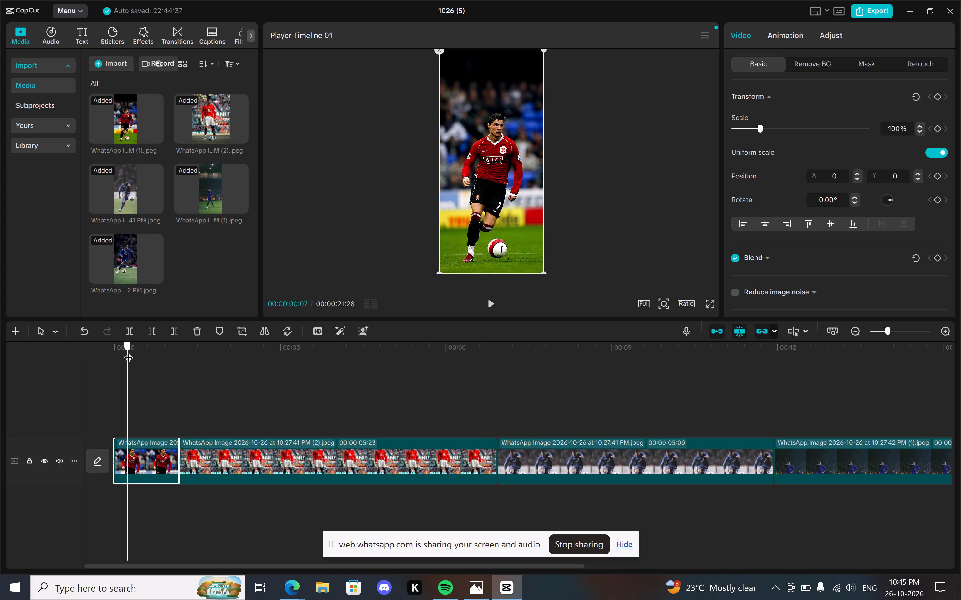
left_click_drag(128, 351, 128, 352)
left_click_drag(127, 350, 51, 350)
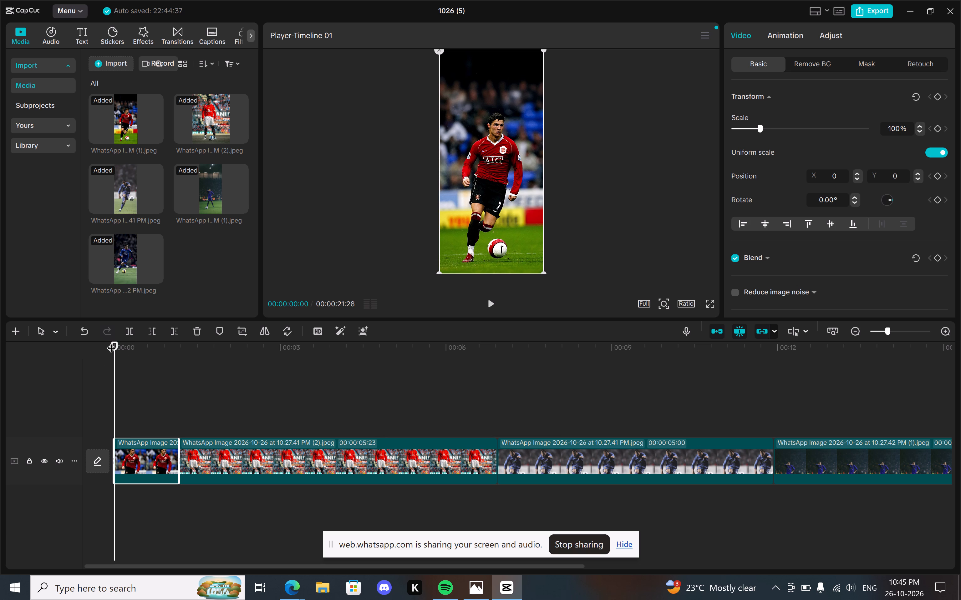
left_click_drag(114, 345, 177, 362)
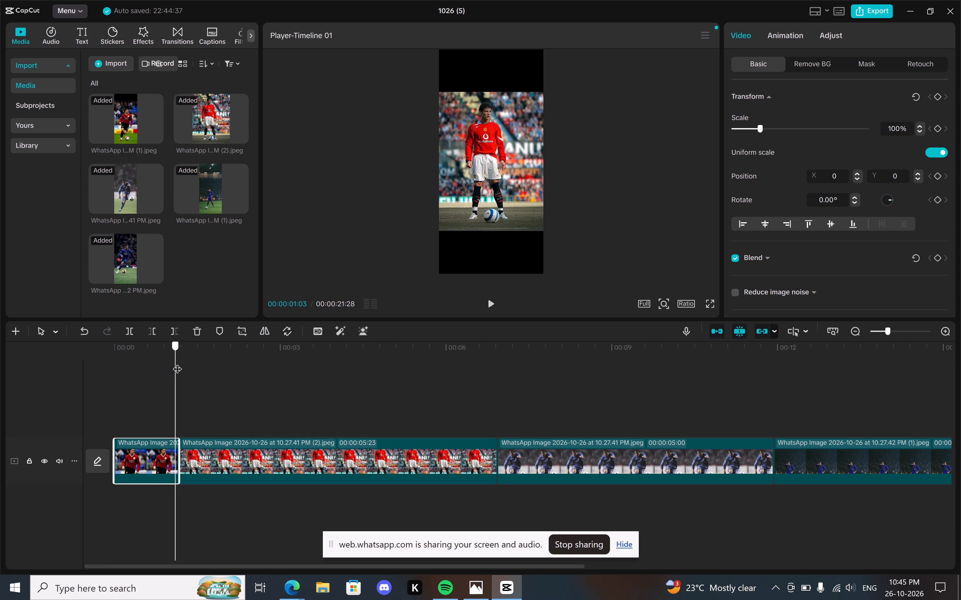
left_click_drag(177, 362, 179, 363)
left_click_drag(179, 363, 174, 362)
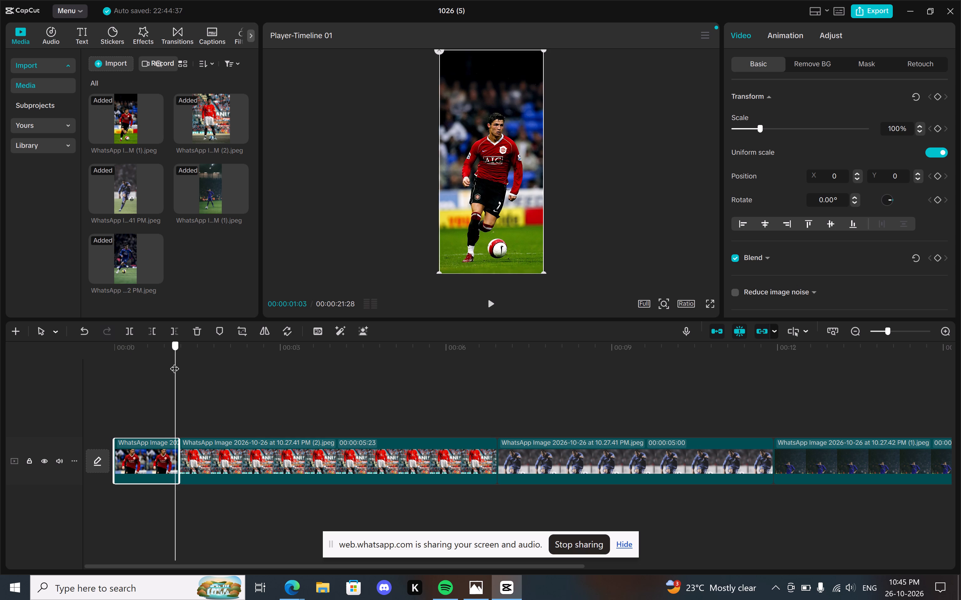
left_click_drag(174, 362, 170, 364)
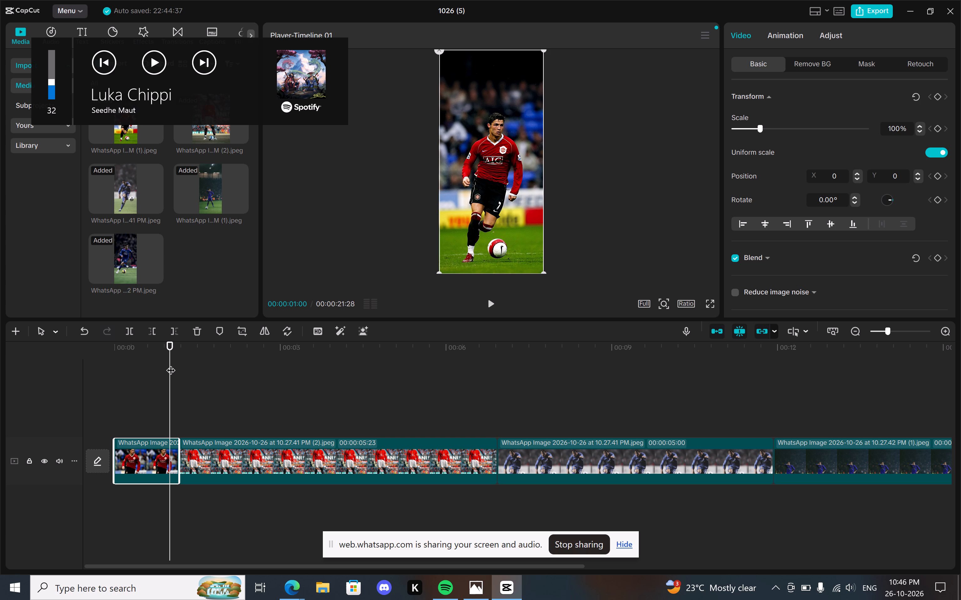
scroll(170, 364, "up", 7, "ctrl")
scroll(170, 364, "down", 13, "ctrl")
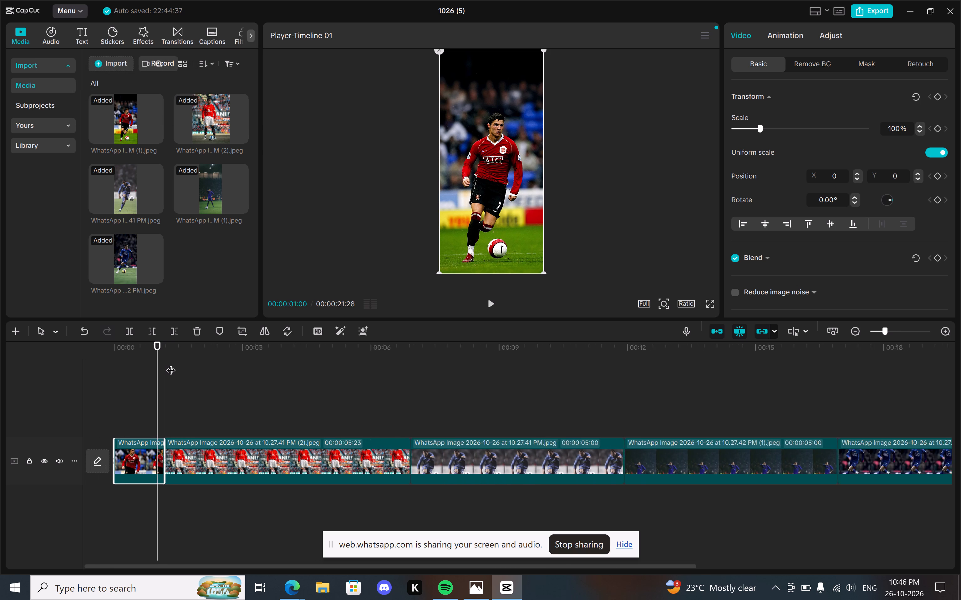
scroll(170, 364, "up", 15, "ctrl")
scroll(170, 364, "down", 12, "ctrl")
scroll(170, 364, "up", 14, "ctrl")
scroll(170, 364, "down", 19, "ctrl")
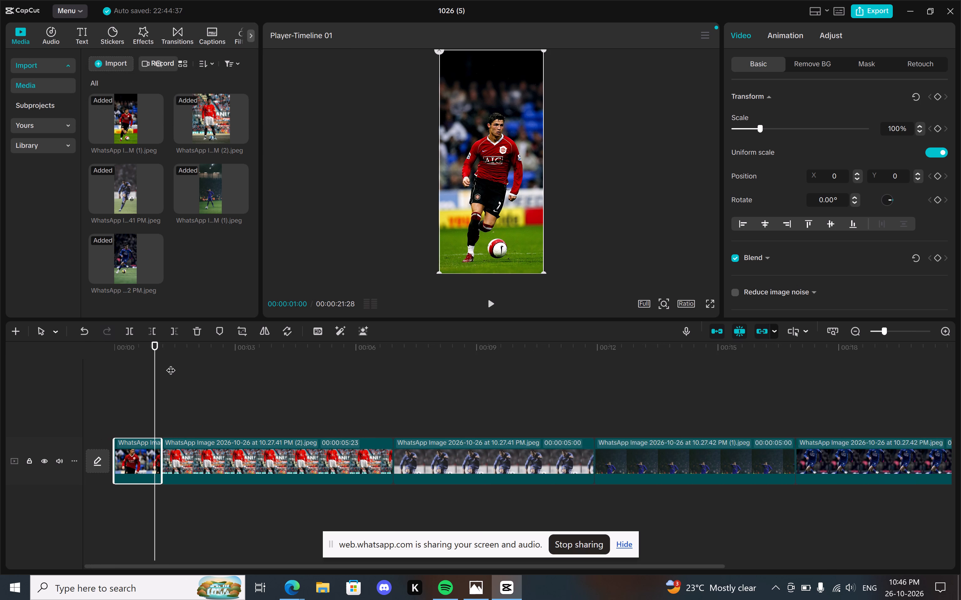
Trim the end of the first clip back to 00:00:00:16, using the playhead as the cut point.
scroll(170, 364, "down", 5, "ctrl")
scroll(170, 364, "up", 12, "ctrl")
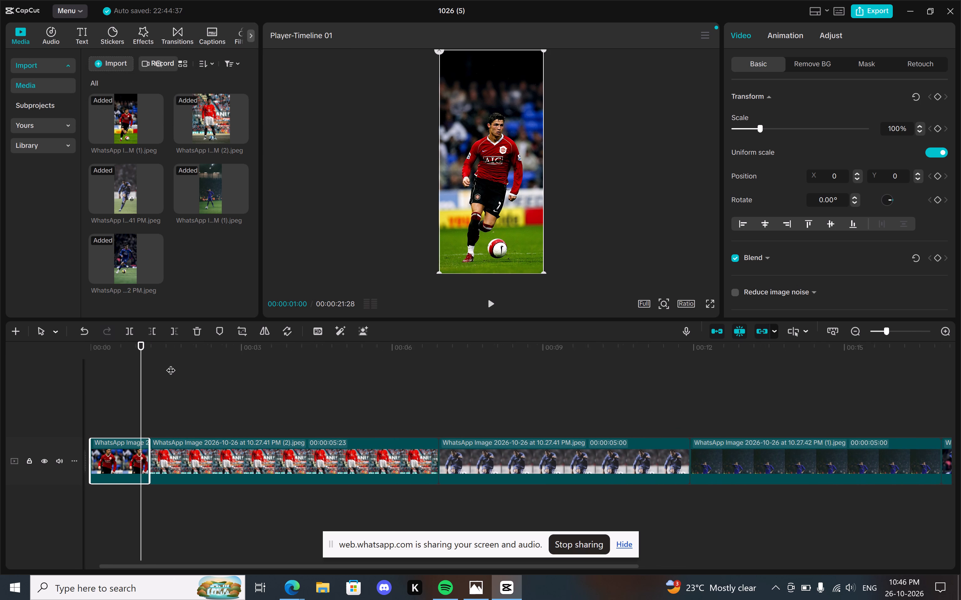
scroll(170, 364, "down", 4, "ctrl")
scroll(170, 364, "up", 3, "ctrl")
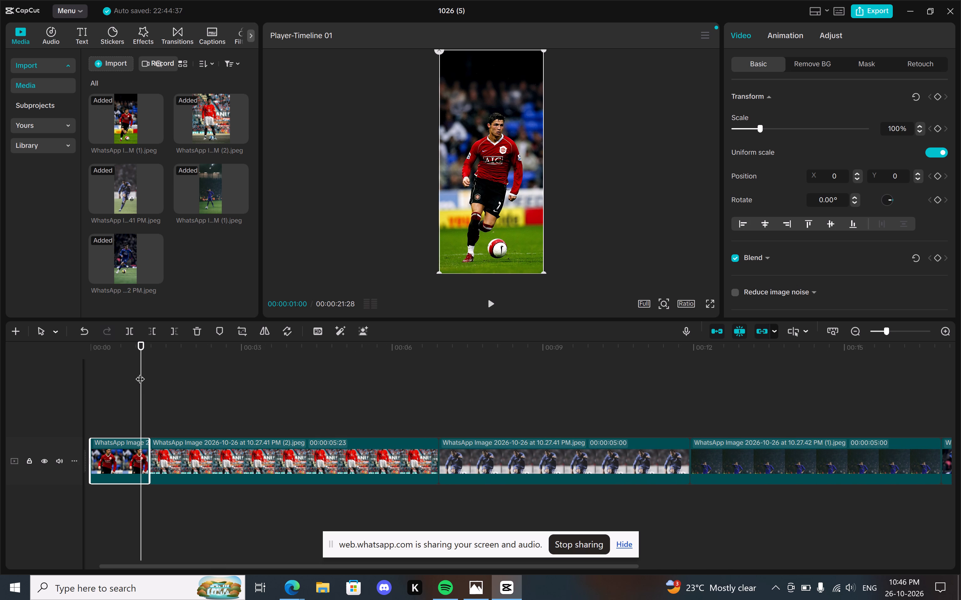
left_click_drag(138, 373, 46, 375)
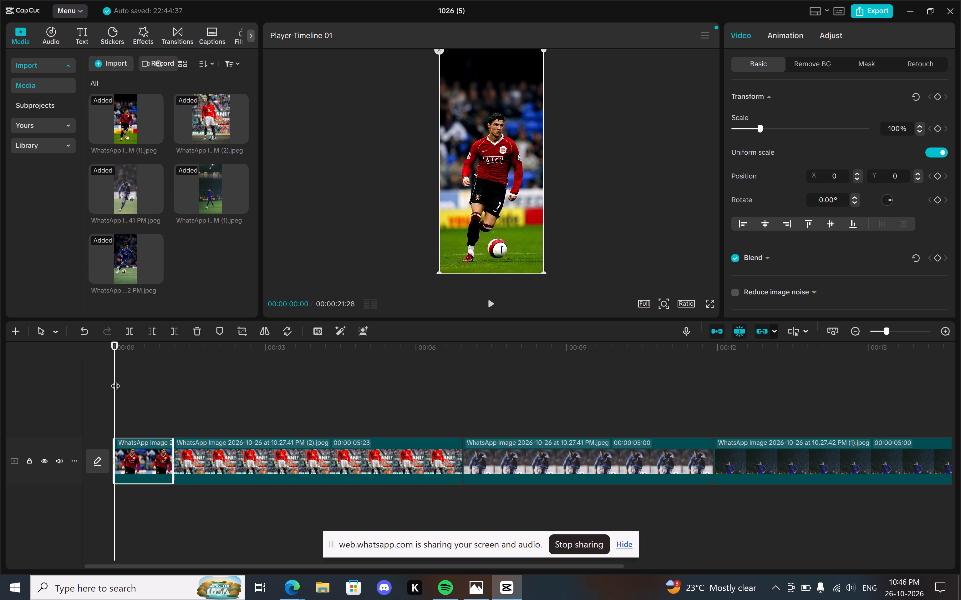
left_click_drag(114, 375, 141, 378)
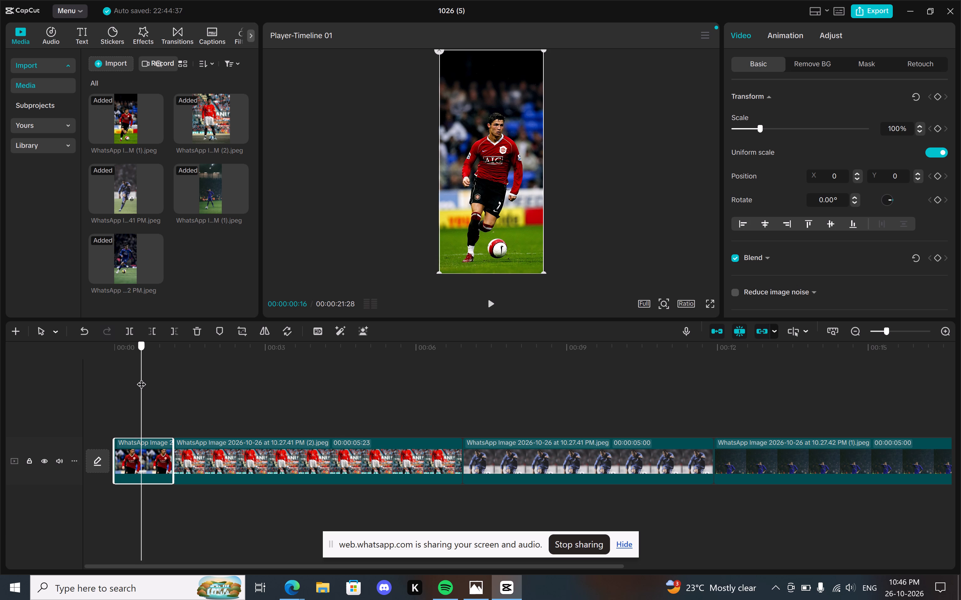
left_click_drag(141, 378, 141, 377)
left_click_drag(173, 459, 141, 467)
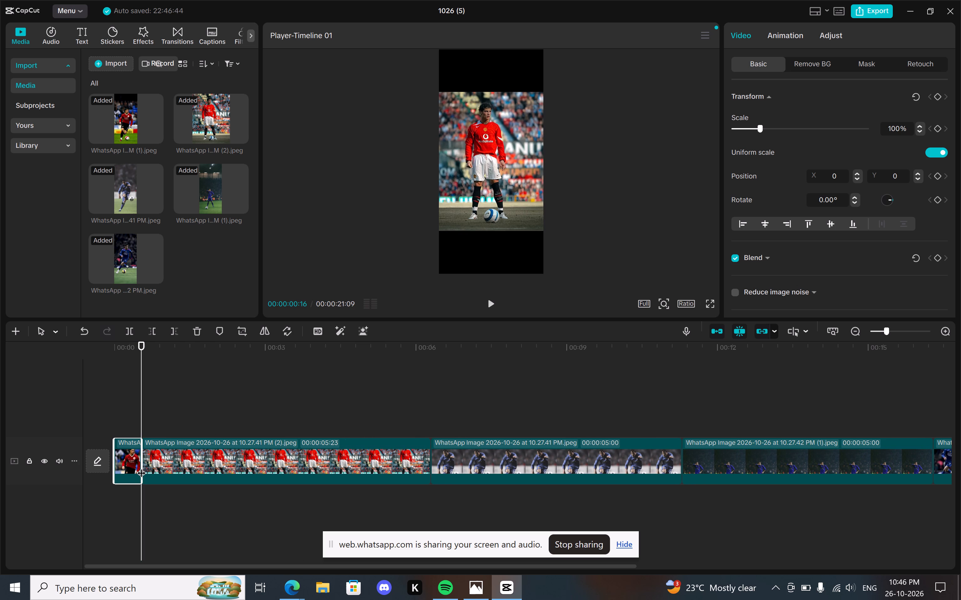
key("ctrl+b")
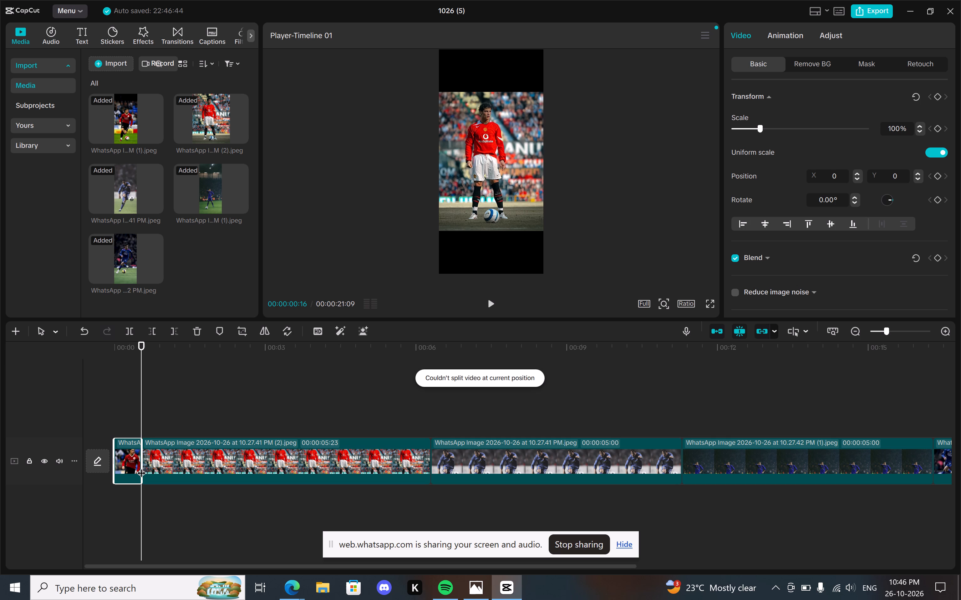
Trim the end of the second clip, the red-shirt photo (2), so it lasts about 16 frames, matching the first clip.
left_click(236, 455)
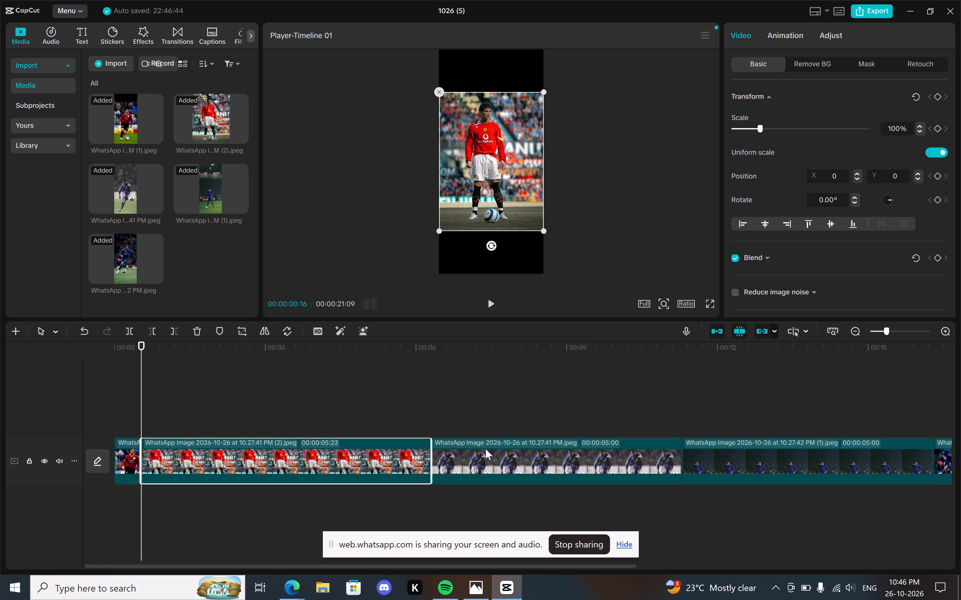
left_click_drag(429, 462, 141, 466)
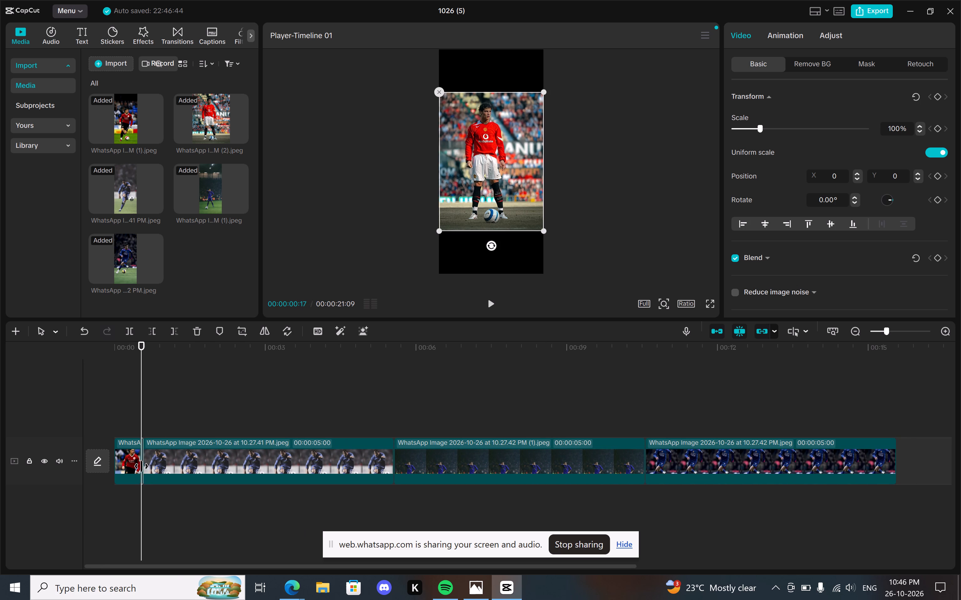
left_click_drag(141, 466, 165, 466)
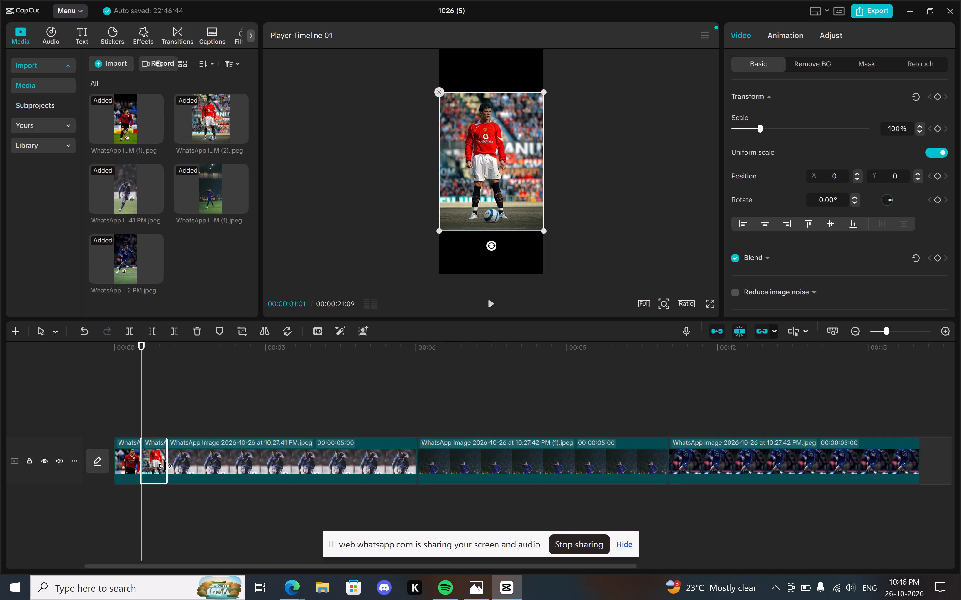
left_click_drag(165, 466, 165, 466)
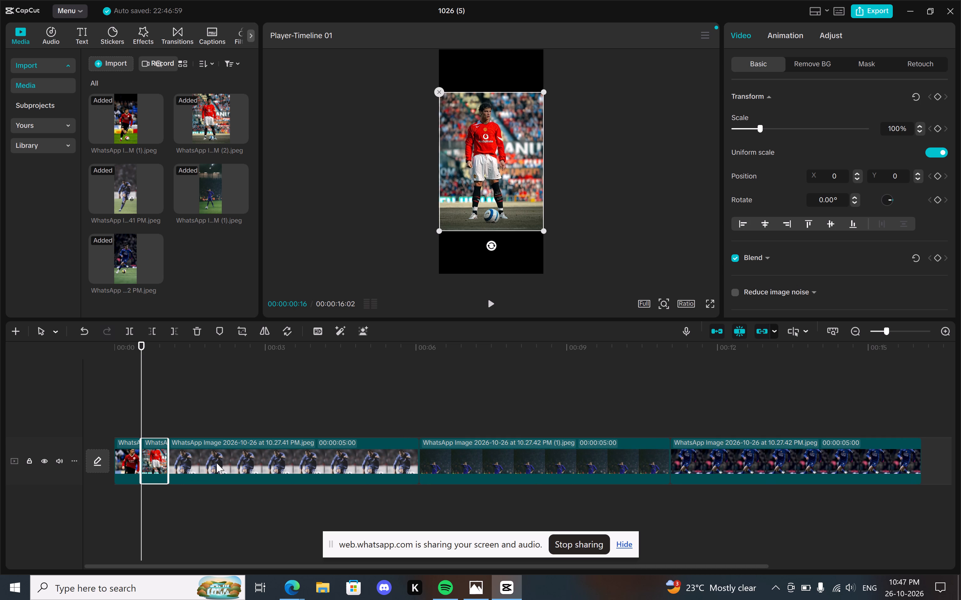
Trim the ends of the third, fourth and fifth clips to about 0.7 seconds each, giving a sequence about 00:00:03:06 long.
left_click(216, 463)
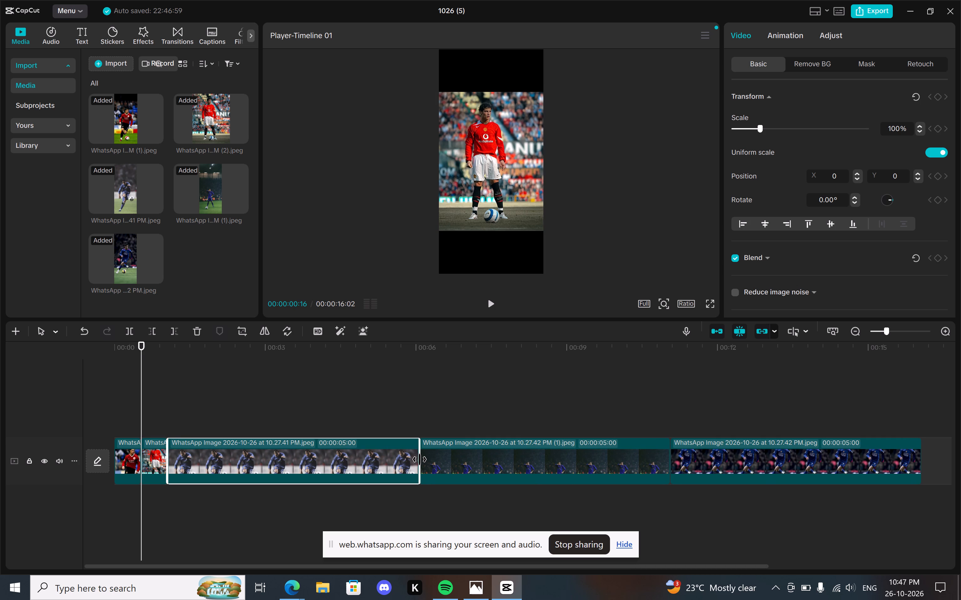
left_click_drag(419, 459, 200, 469)
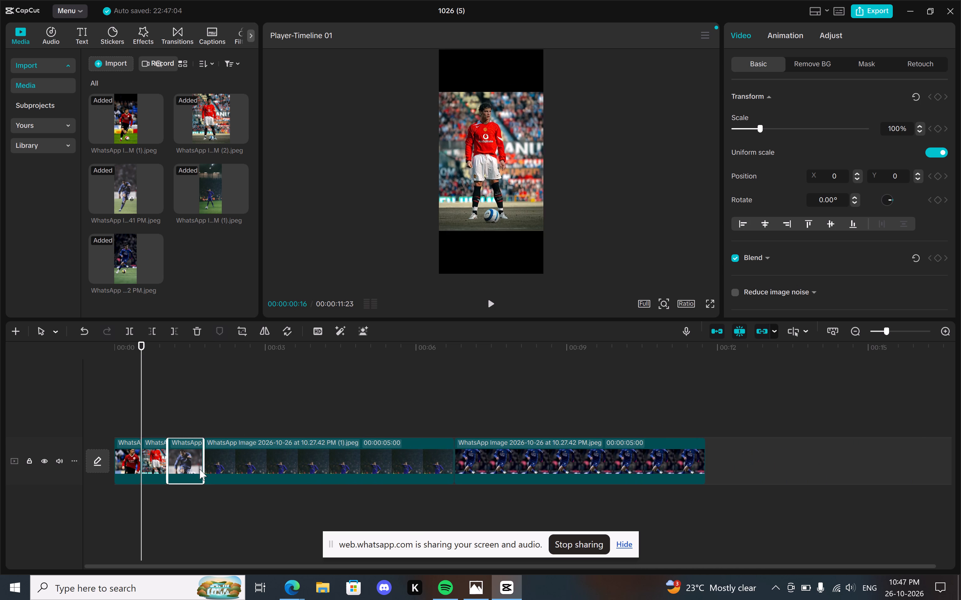
left_click_drag(251, 469, 256, 468)
left_click_drag(454, 460, 249, 478)
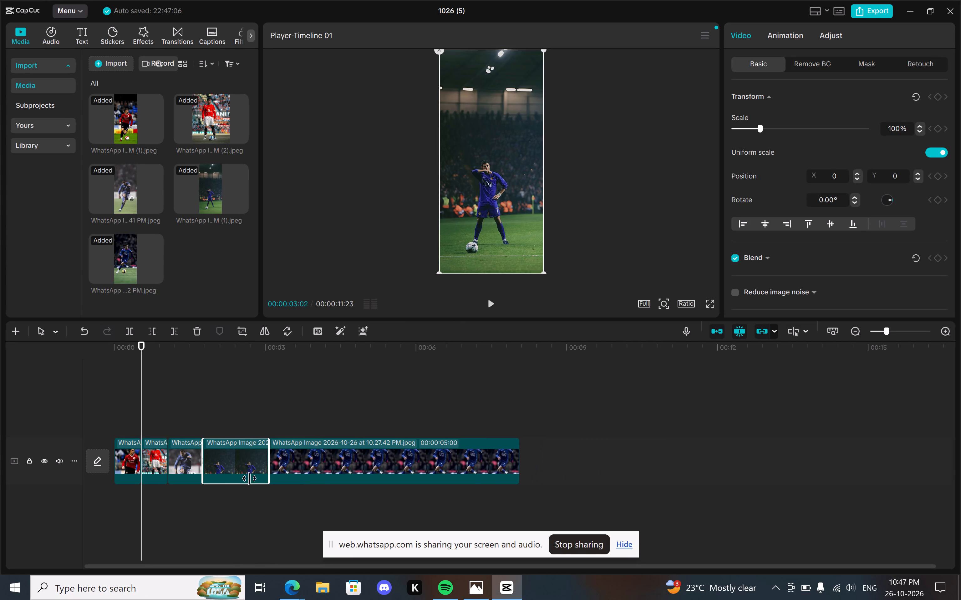
left_click_drag(249, 478, 235, 481)
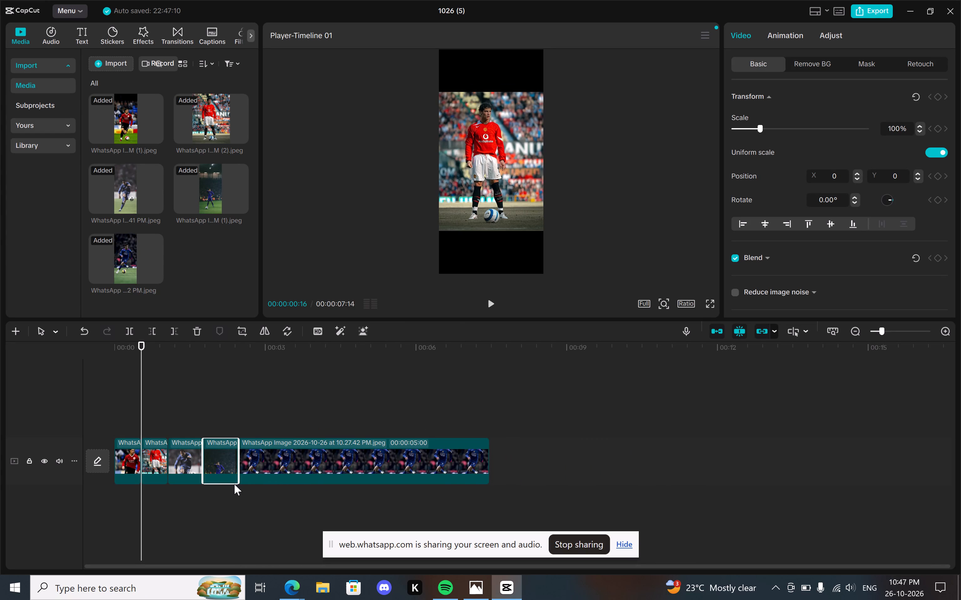
left_click_drag(315, 459, 327, 466)
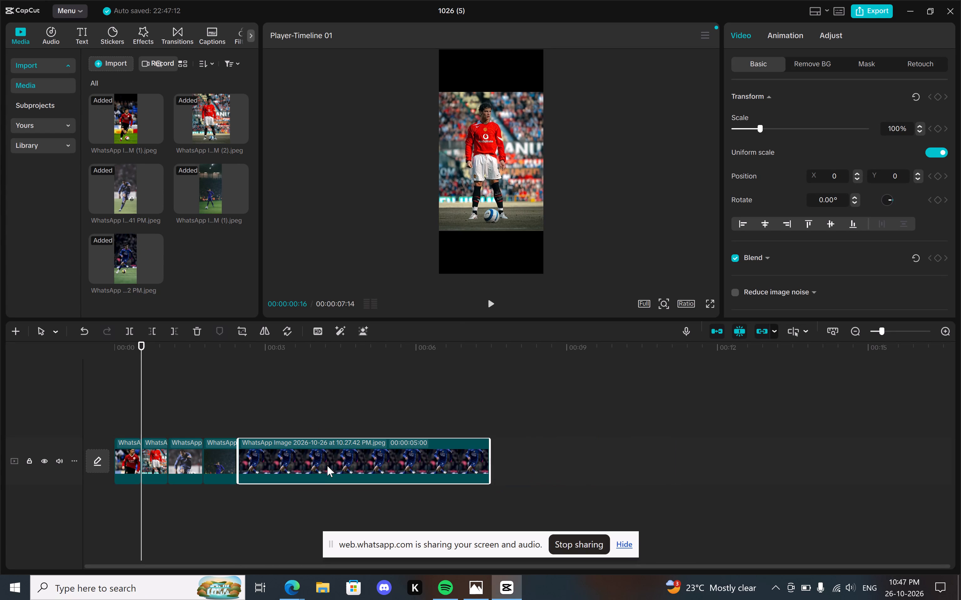
left_click_drag(490, 458, 346, 457)
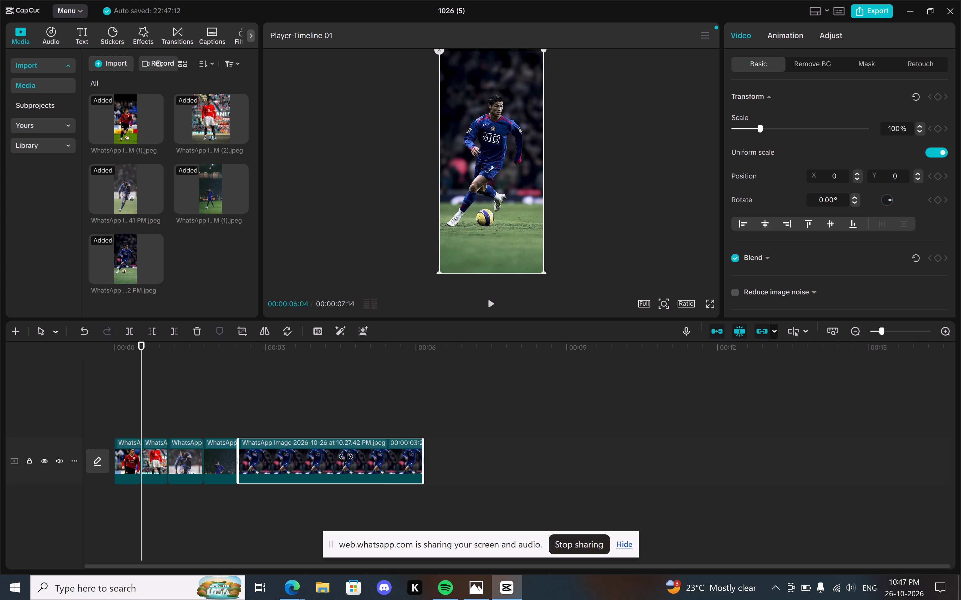
left_click_drag(346, 457, 272, 472)
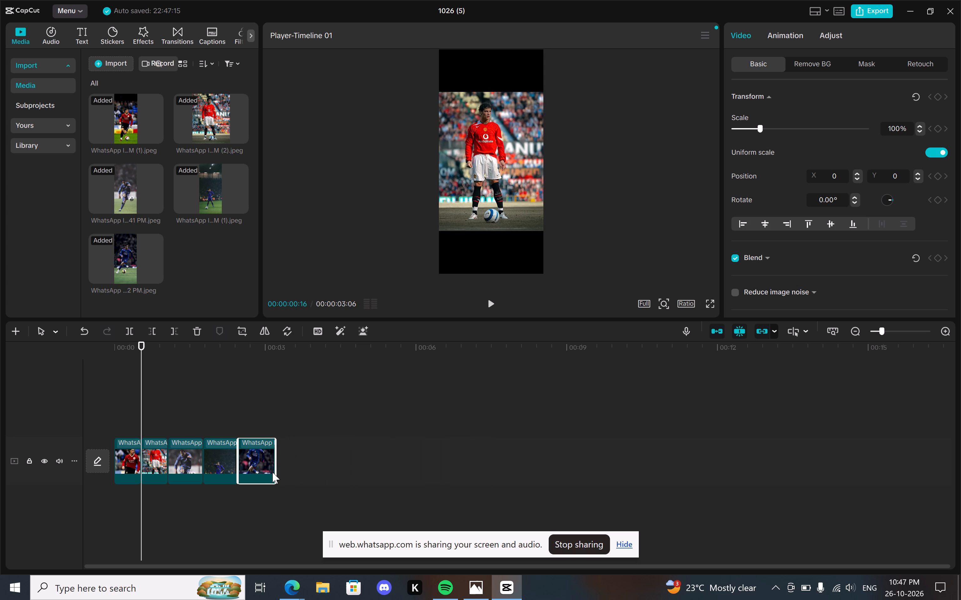
left_click(309, 466)
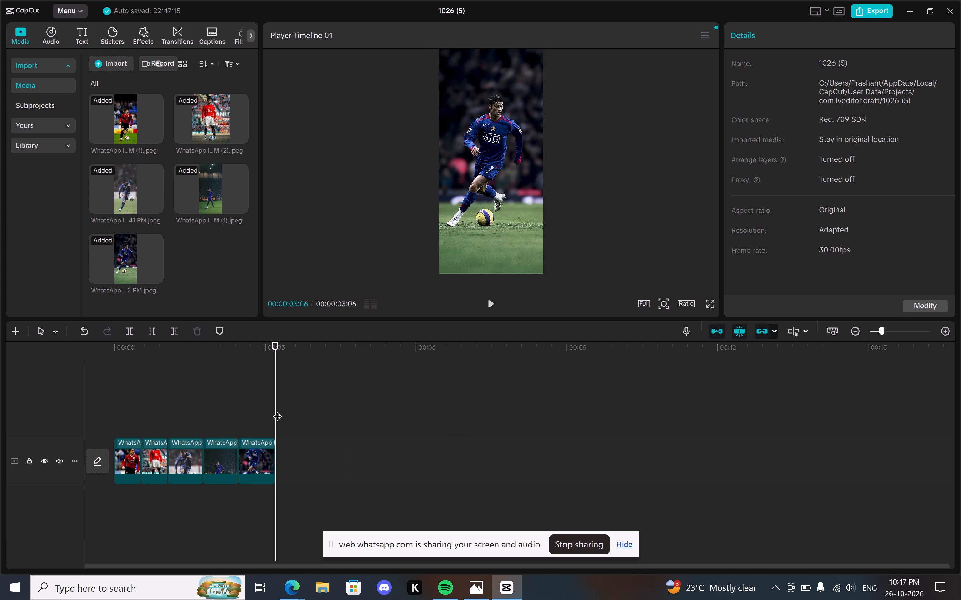
Extend the end of the first clip to 00:00:00:18 and lengthen the second clip by about one frame.
left_click(133, 471)
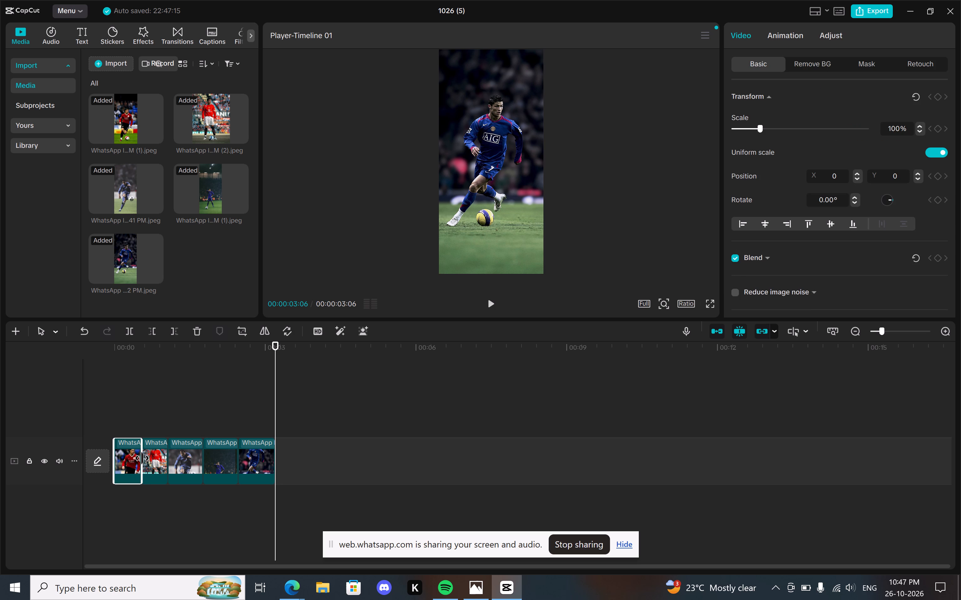
left_click(141, 459)
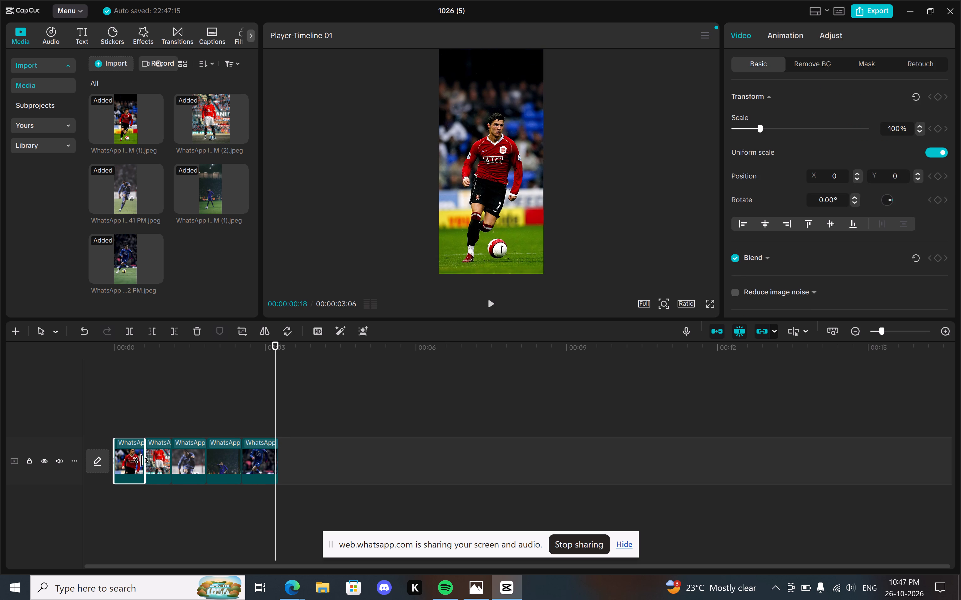
left_click(158, 456)
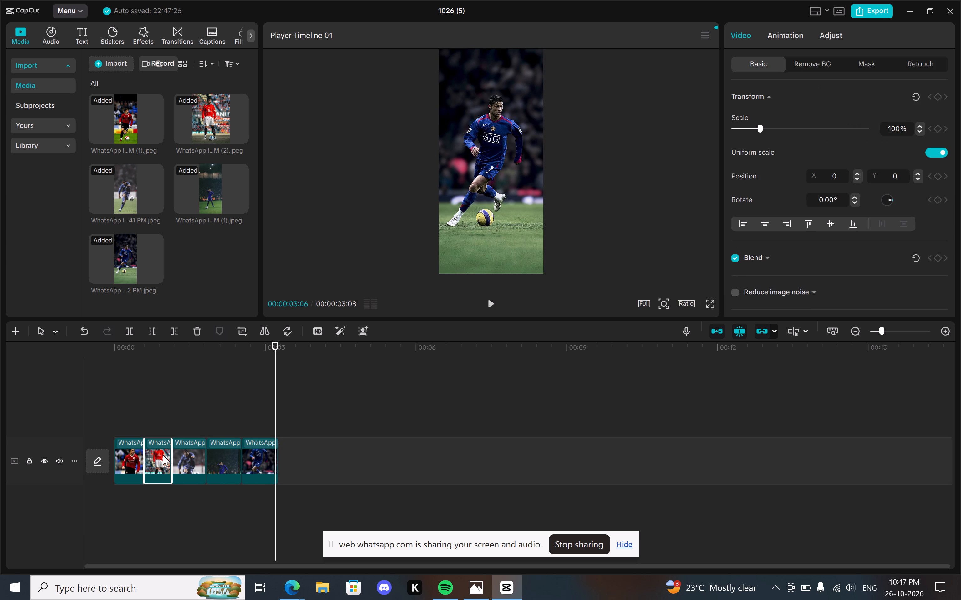
left_click(170, 453)
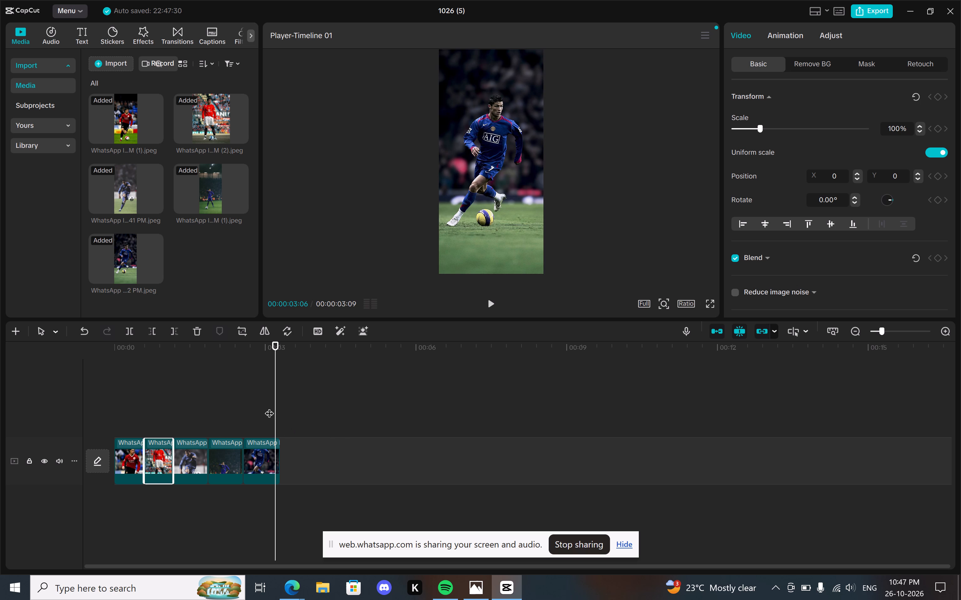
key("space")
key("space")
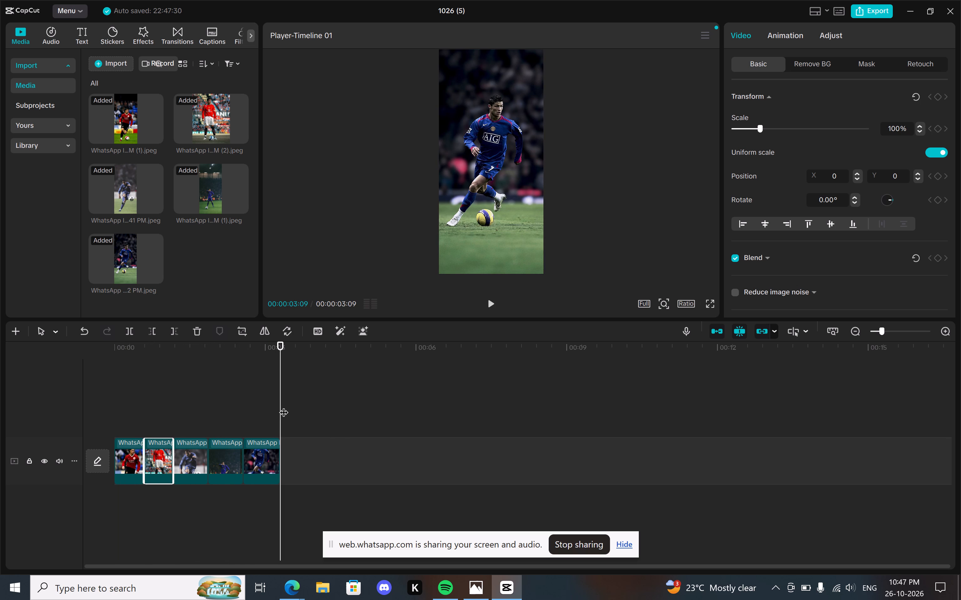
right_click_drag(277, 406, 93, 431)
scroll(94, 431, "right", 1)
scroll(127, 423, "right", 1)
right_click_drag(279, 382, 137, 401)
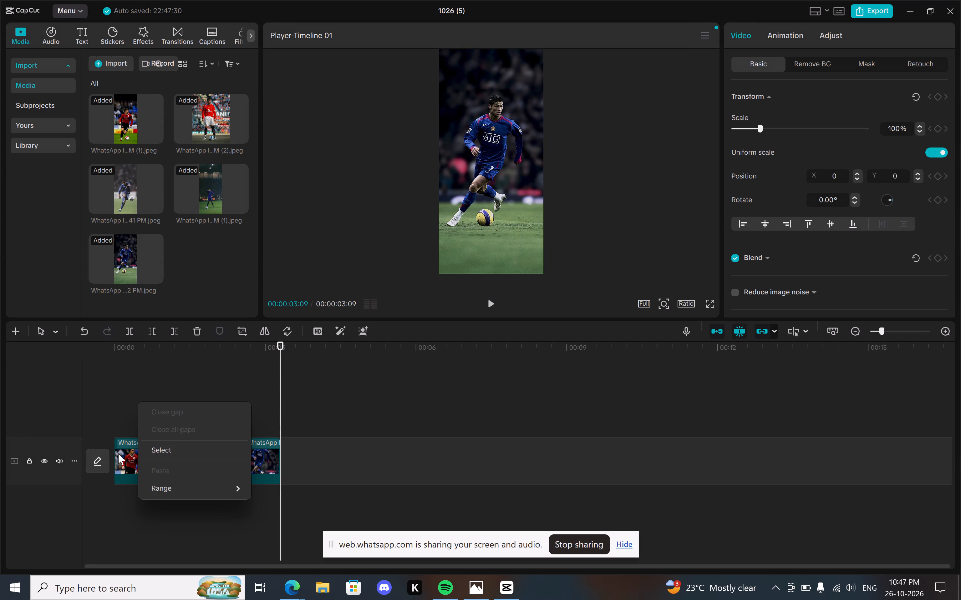
Add a Transform keyframe to the first clip at 00:00:00:00.
left_click_drag(118, 453, 125, 452)
left_click(125, 452)
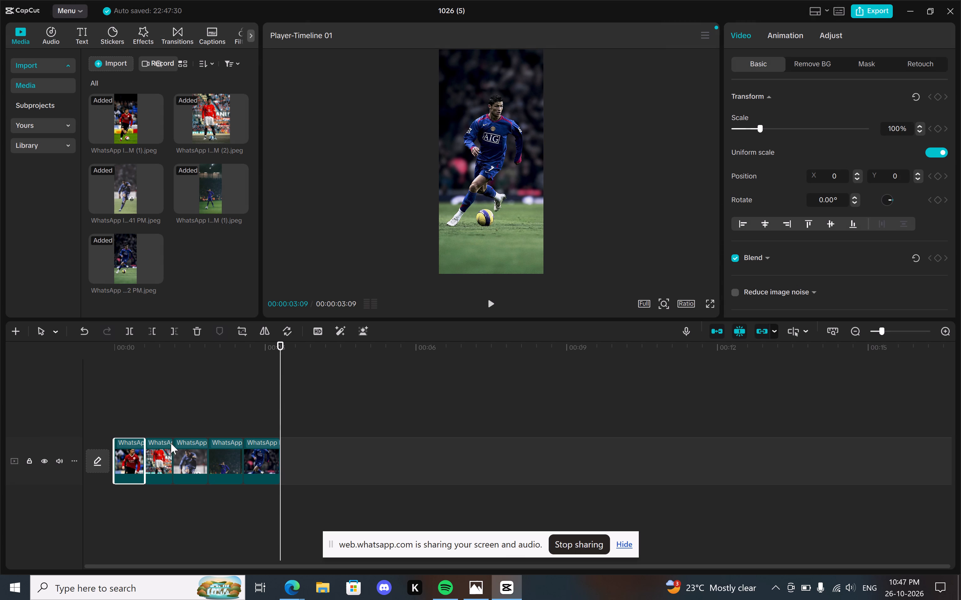
left_click(130, 464)
right_click_drag(271, 378, 242, 382)
right_click(284, 348)
right_click_drag(281, 349, 171, 376)
right_click_drag(171, 376, 70, 415)
left_click_drag(280, 371, 49, 418)
left_click(49, 418)
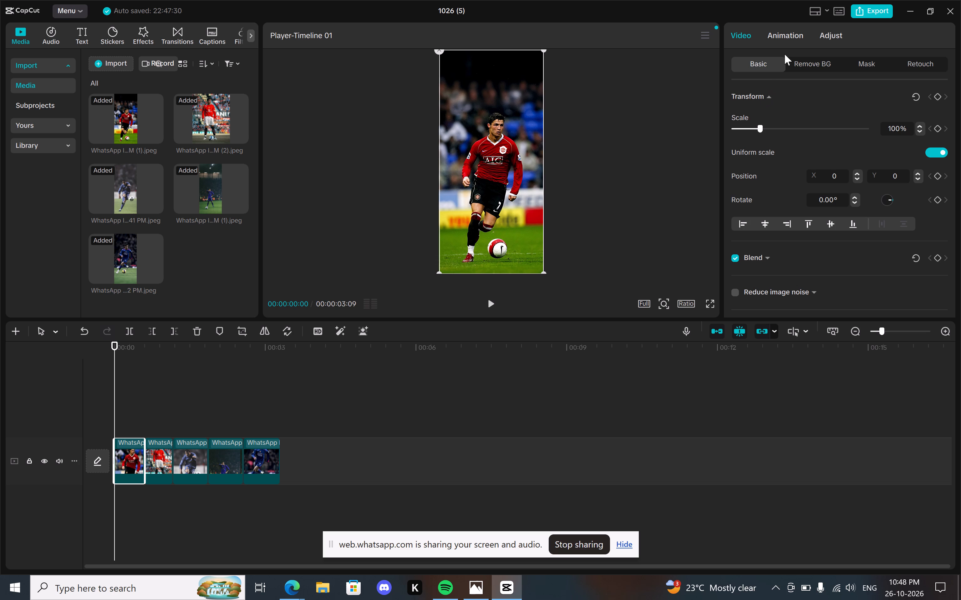
left_click(767, 95)
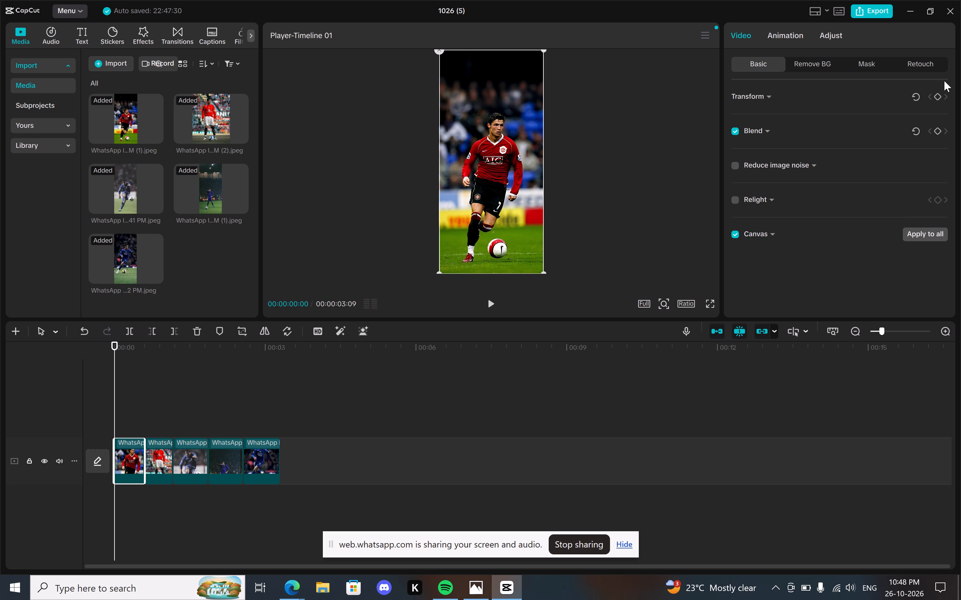
left_click(937, 97)
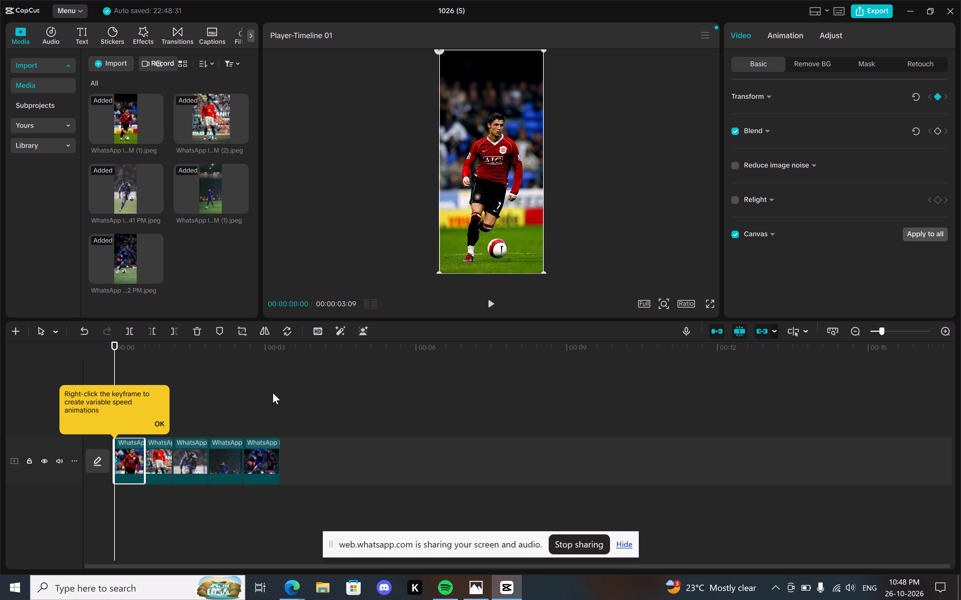
left_click(155, 421)
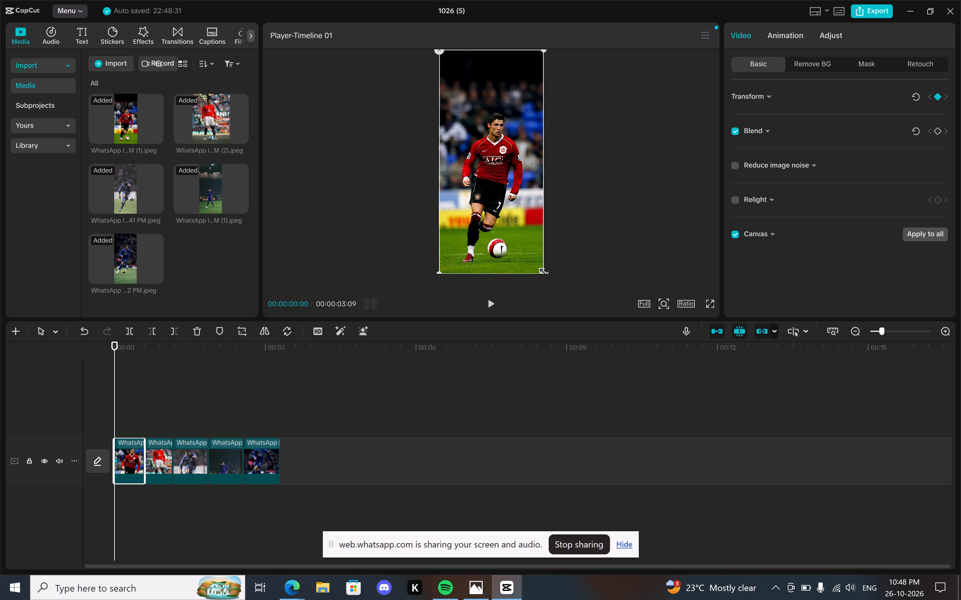
Play through the sequence and inspect the photos in the preview at several zoom levels.
scroll(542, 271, "up", 3, "ctrl")
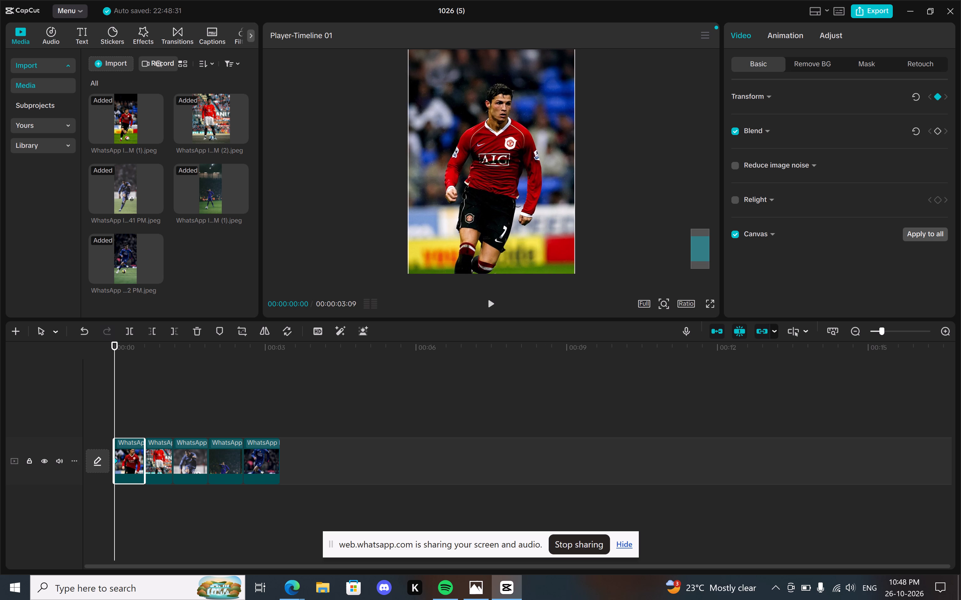
scroll(542, 271, "up", 4, "ctrl")
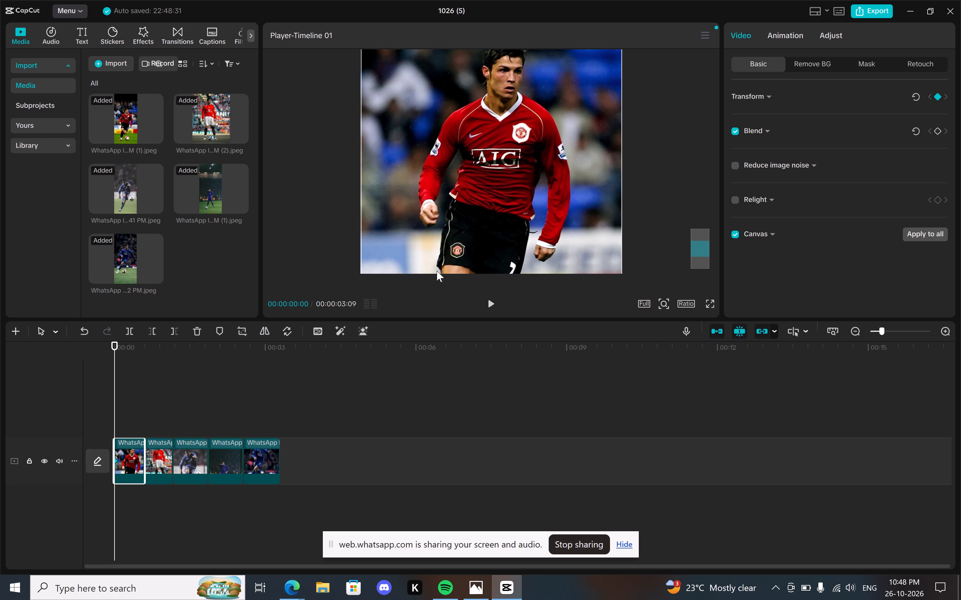
key("space")
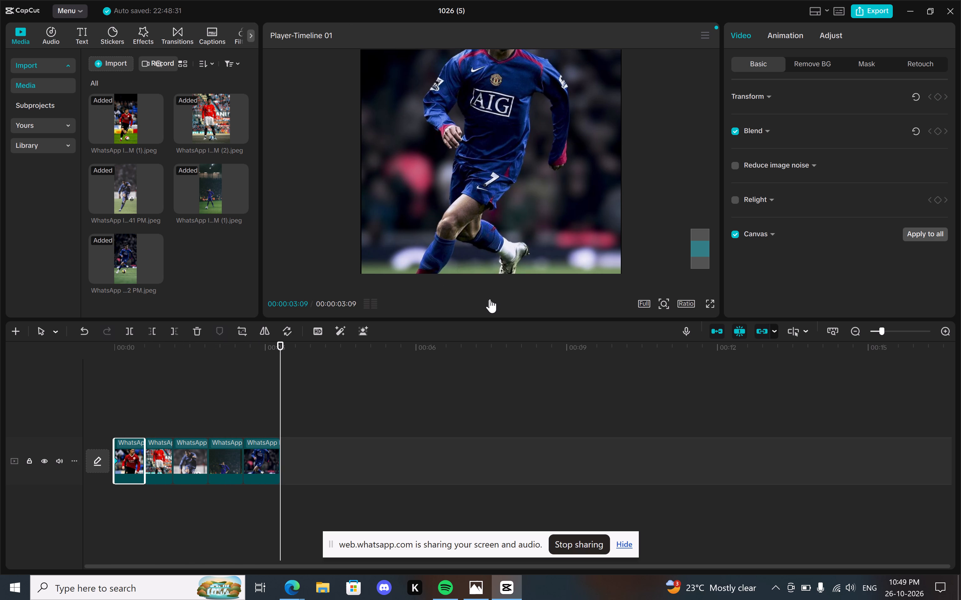
scroll(496, 235, "down", 8, "ctrl")
scroll(496, 235, "up", 6, "ctrl")
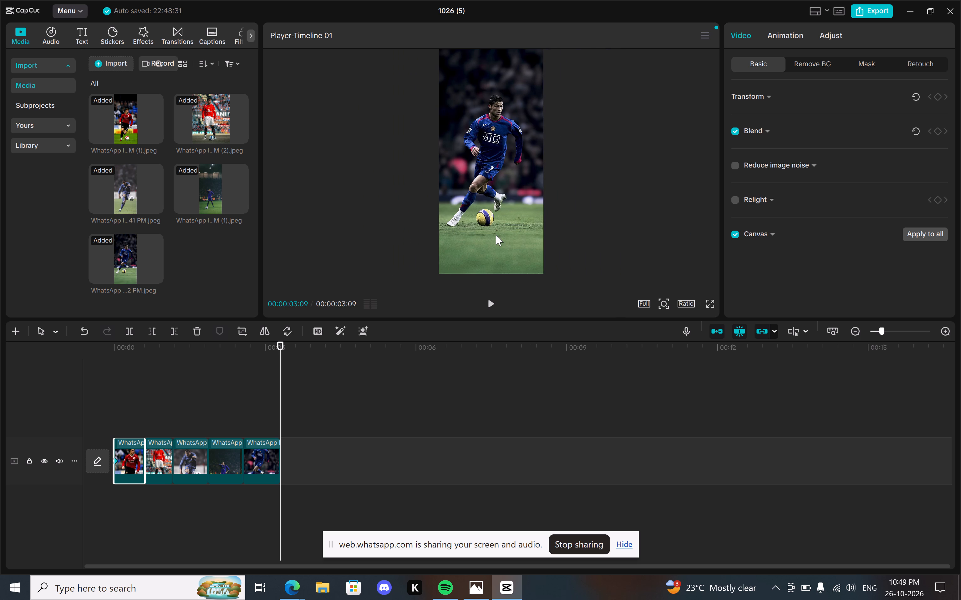
scroll(496, 235, "down", 3, "ctrl")
key("space")
scroll(538, 178, "up", 6, "ctrl")
scroll(486, 178, "up", 4, "ctrl")
scroll(486, 178, "down", 3, "ctrl")
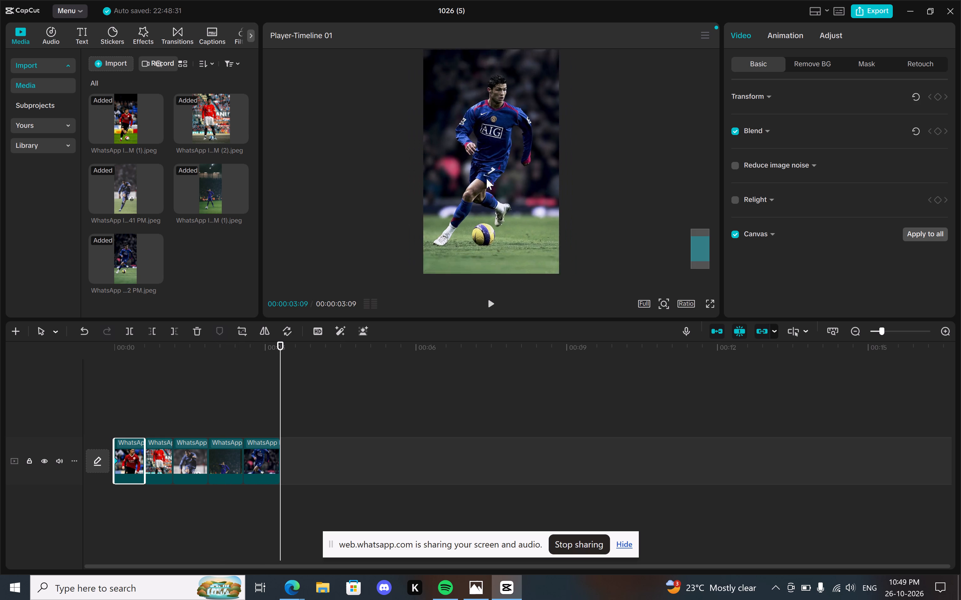
scroll(486, 178, "down", 3, "ctrl")
scroll(486, 178, "up", 2, "ctrl")
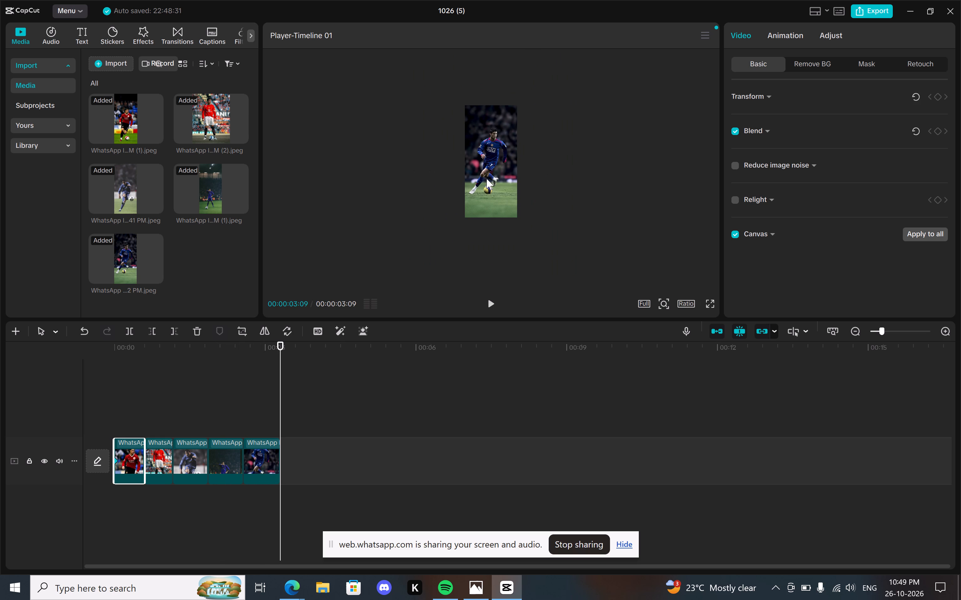
scroll(486, 178, "up", 6, "ctrl")
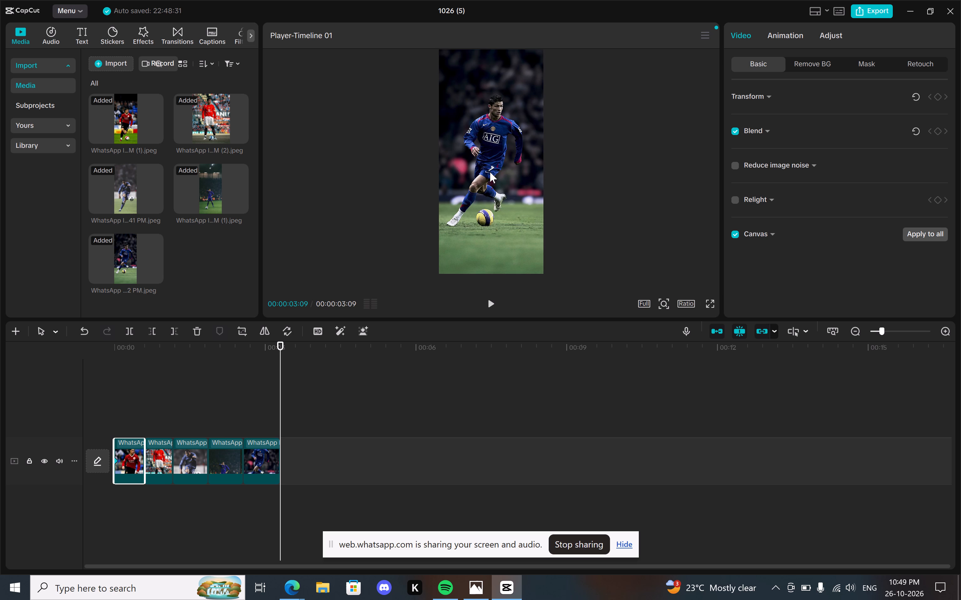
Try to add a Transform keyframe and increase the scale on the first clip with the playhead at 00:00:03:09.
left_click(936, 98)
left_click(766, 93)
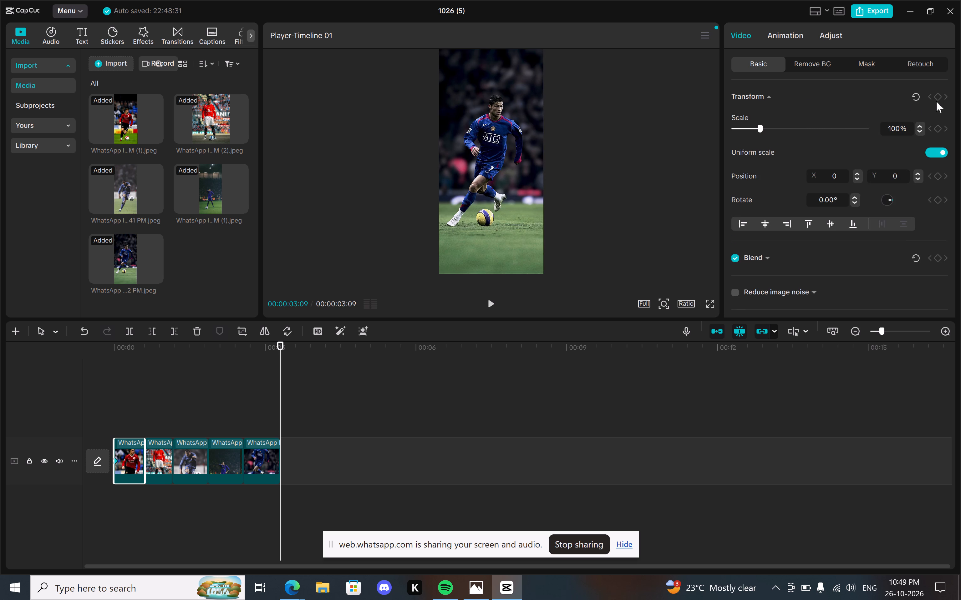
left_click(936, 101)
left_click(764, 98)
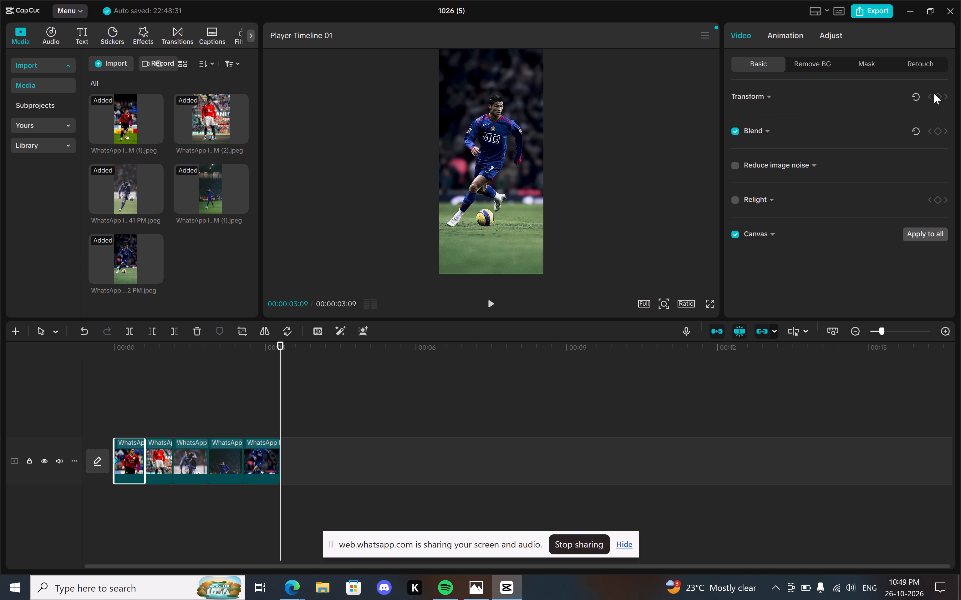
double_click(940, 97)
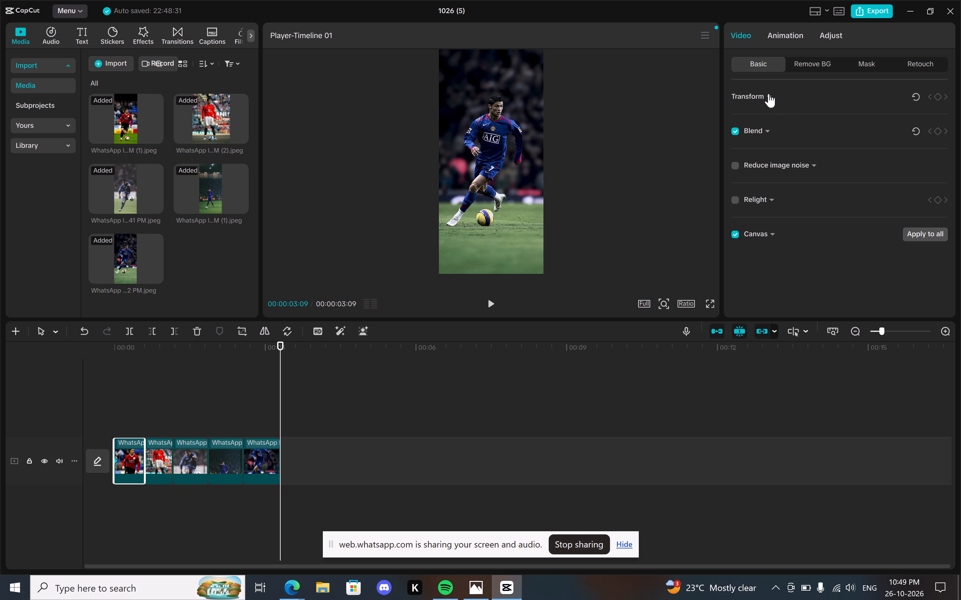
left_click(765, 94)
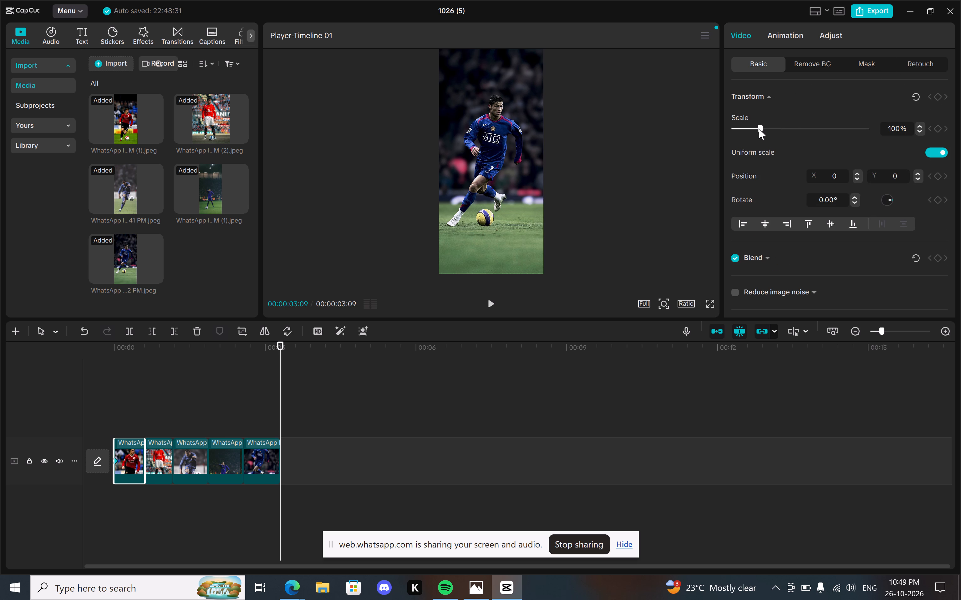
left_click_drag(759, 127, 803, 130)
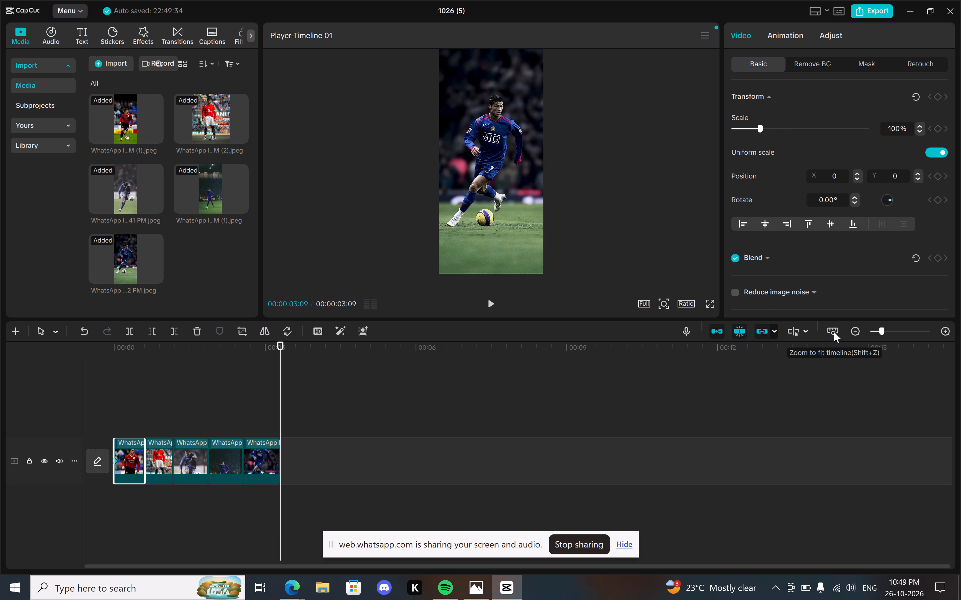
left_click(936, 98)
Play the sequence from 00:00:00:00 to review the cuts.
right_click_drag(280, 374, 59, 396)
left_click_drag(285, 352, 100, 356)
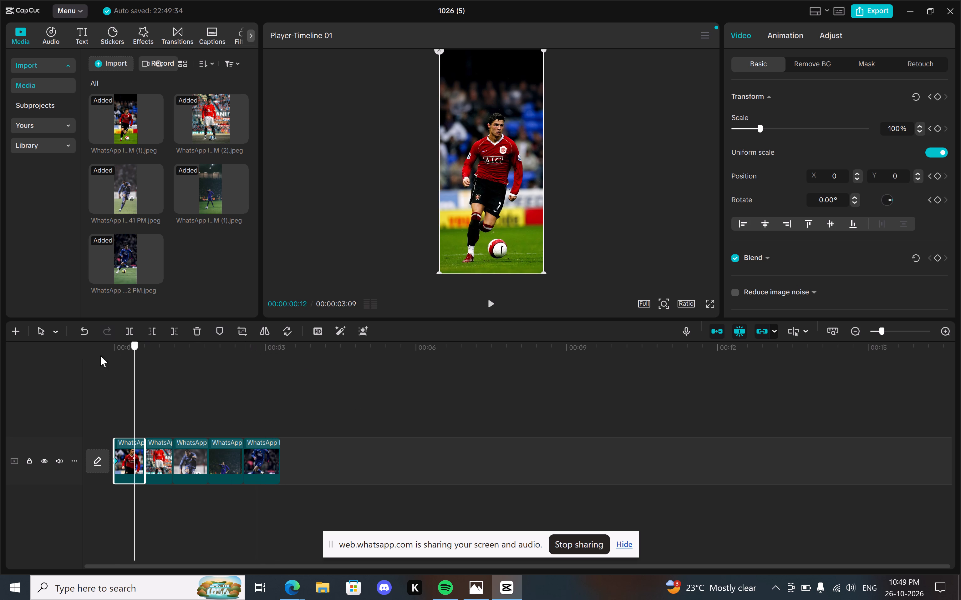
left_click_drag(100, 356, 69, 364)
left_click(71, 364)
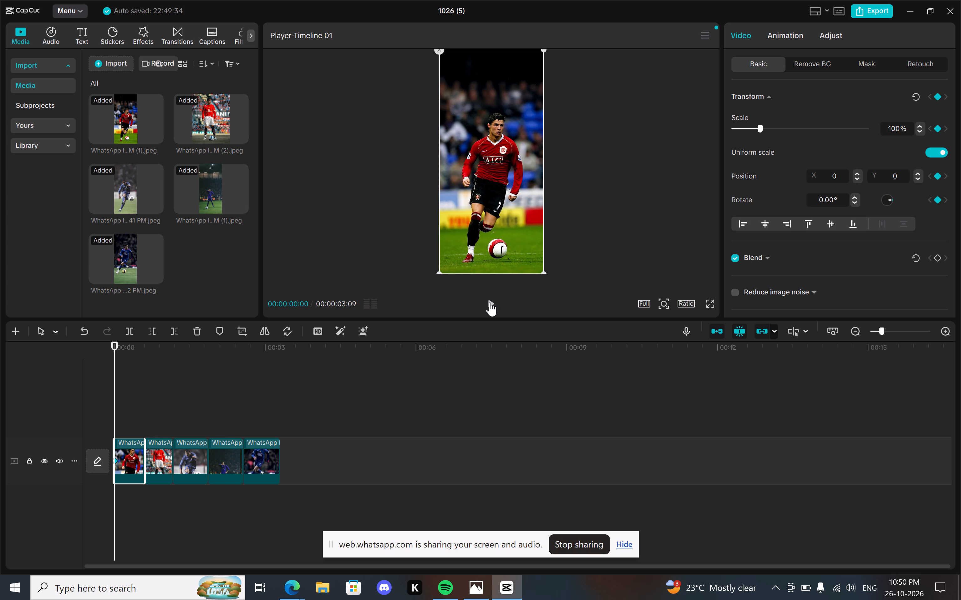
left_click(490, 303)
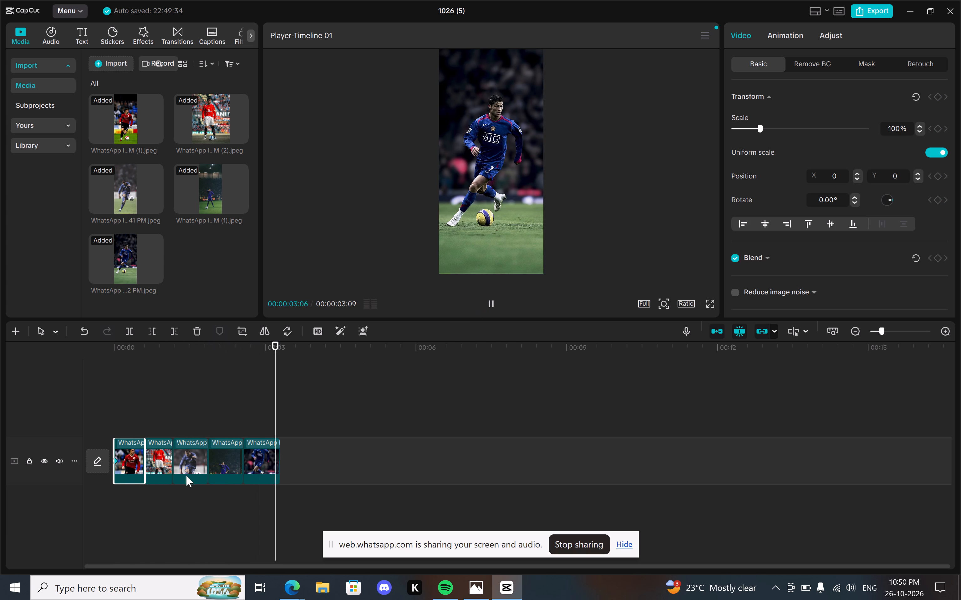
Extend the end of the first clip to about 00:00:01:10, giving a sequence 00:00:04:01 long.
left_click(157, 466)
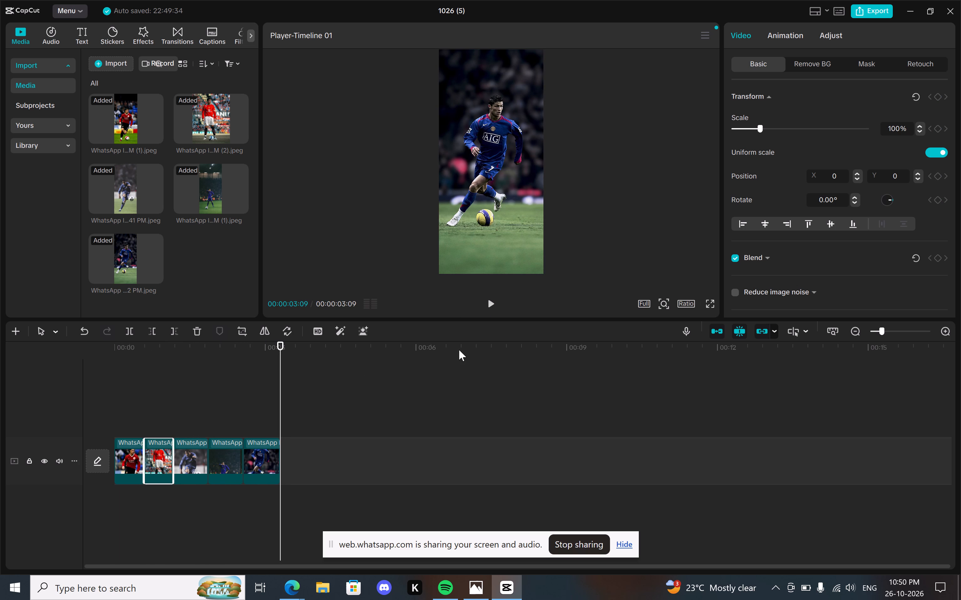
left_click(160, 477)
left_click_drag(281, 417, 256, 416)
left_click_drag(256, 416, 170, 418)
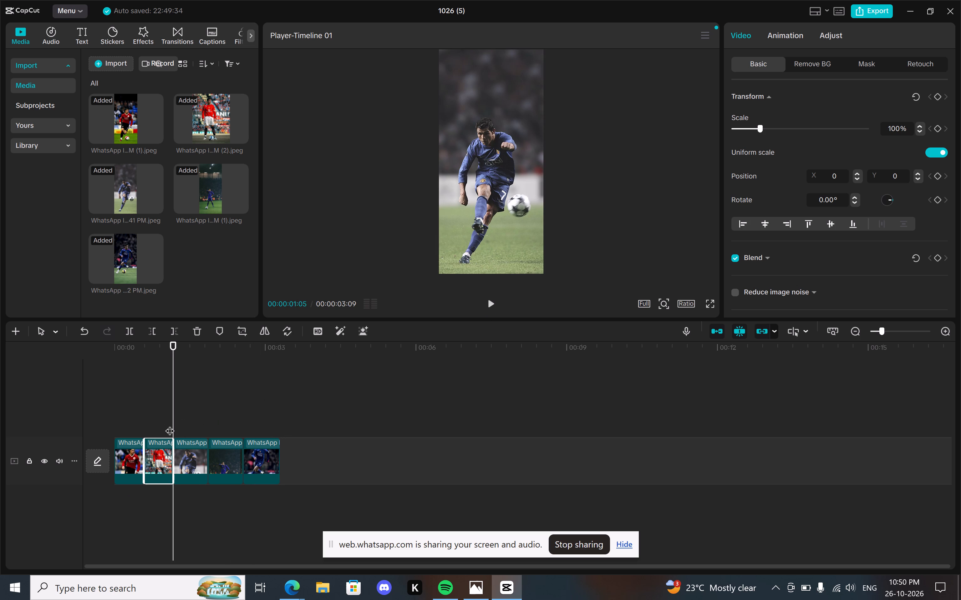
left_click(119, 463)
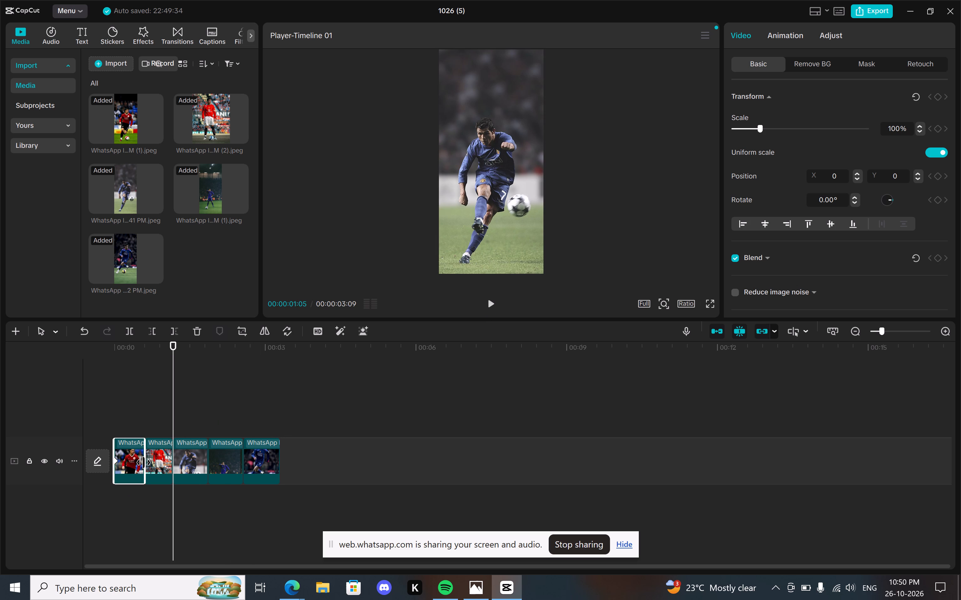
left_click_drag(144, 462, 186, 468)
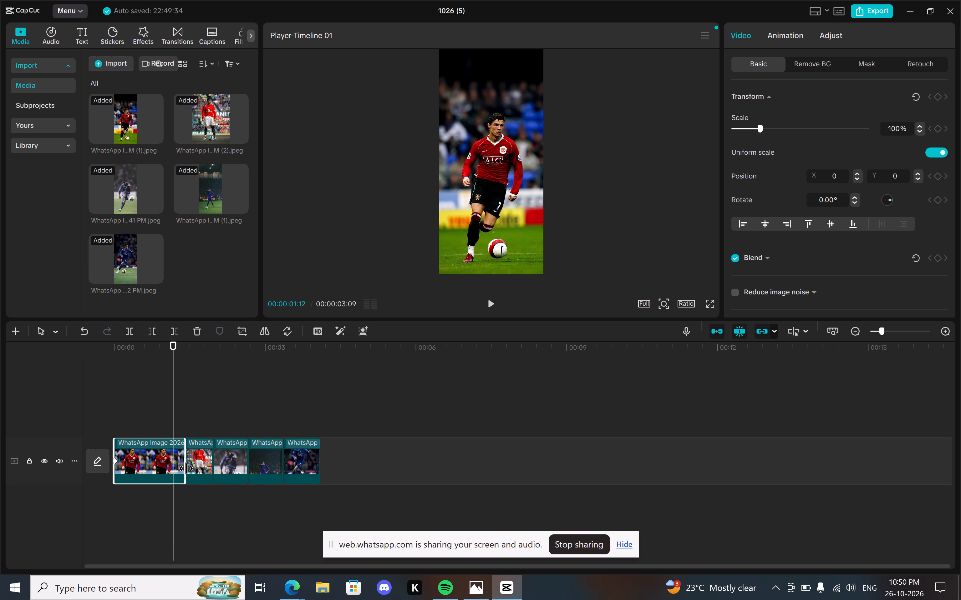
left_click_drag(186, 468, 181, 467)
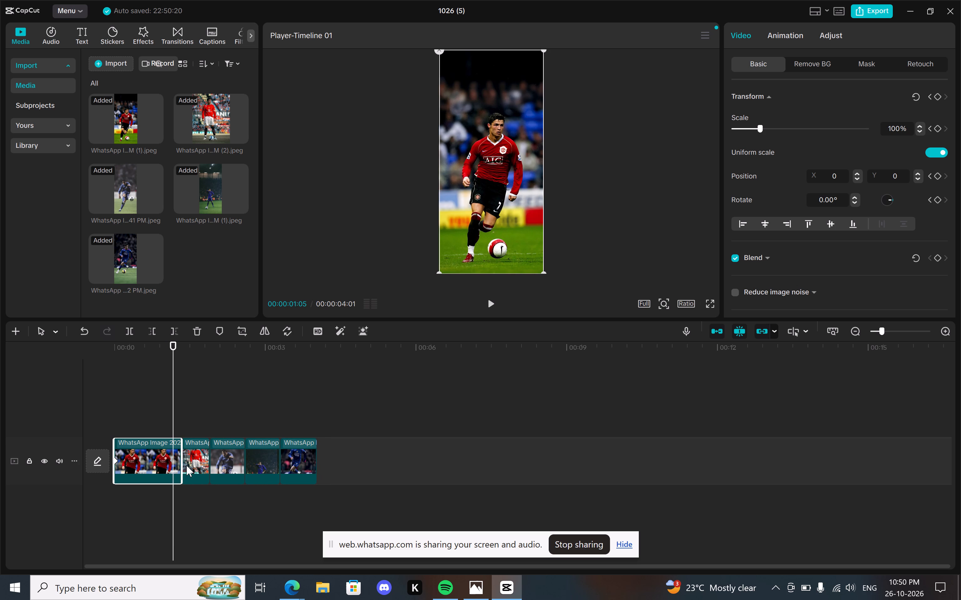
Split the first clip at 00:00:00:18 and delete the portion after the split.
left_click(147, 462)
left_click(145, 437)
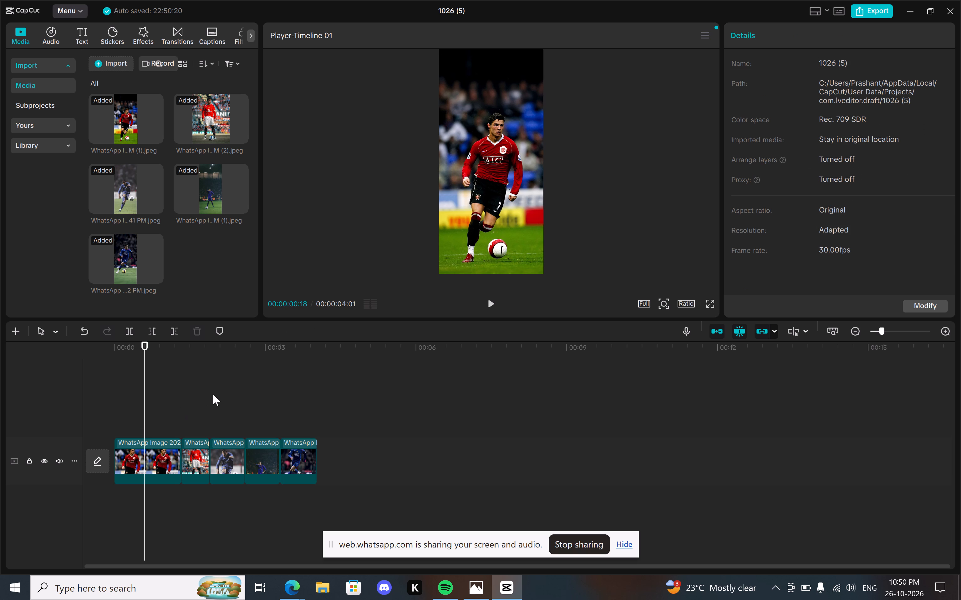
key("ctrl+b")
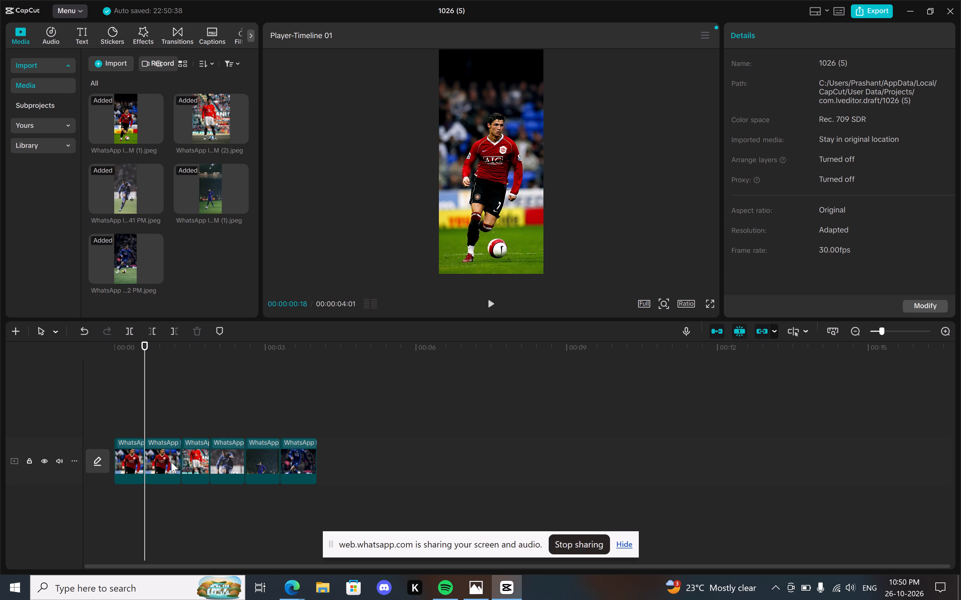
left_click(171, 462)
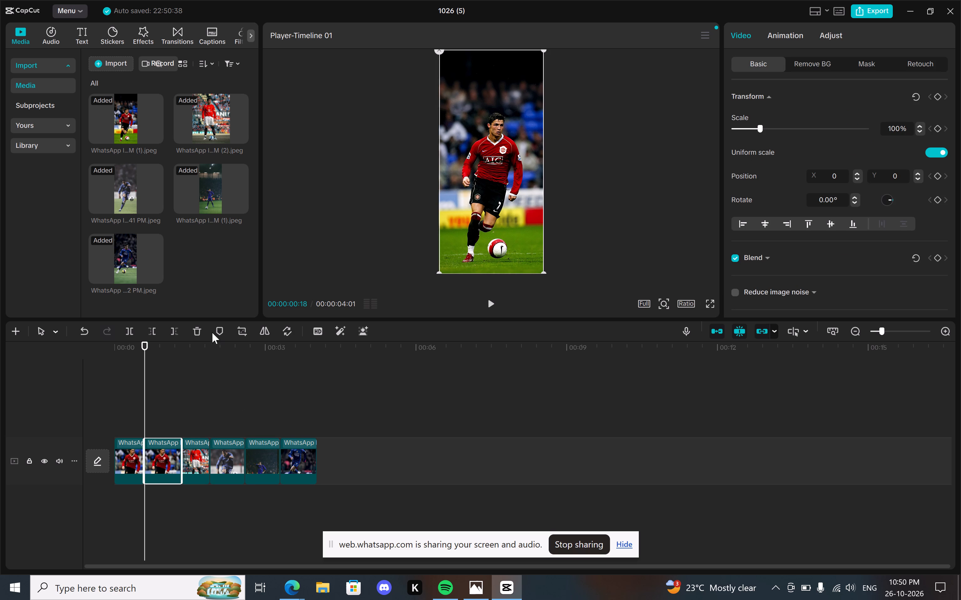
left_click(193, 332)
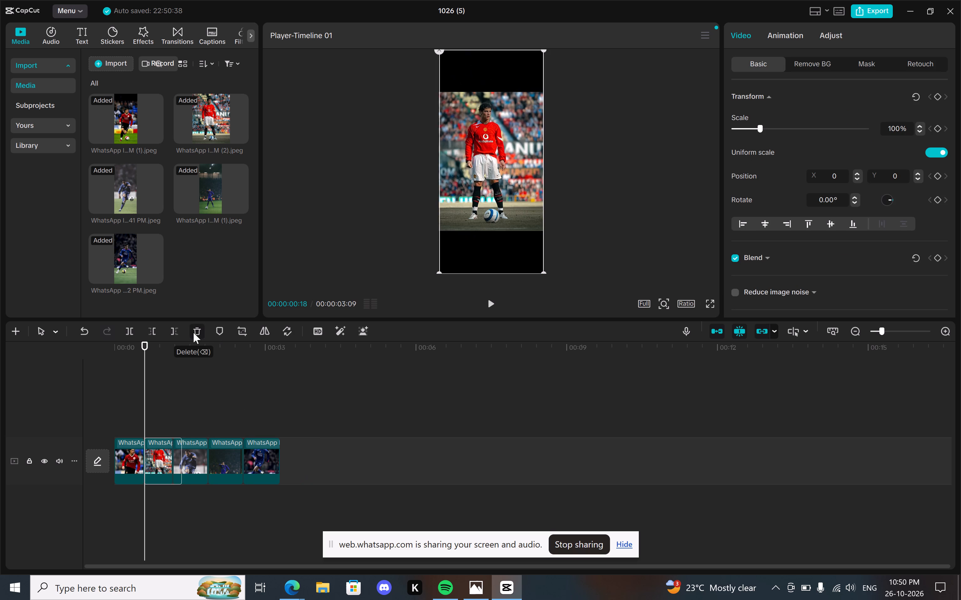
Extend the end of the second clip, the red-shirt photo (2), by about 19 frames, giving a sequence 00:00:03:28 long.
left_click(162, 451)
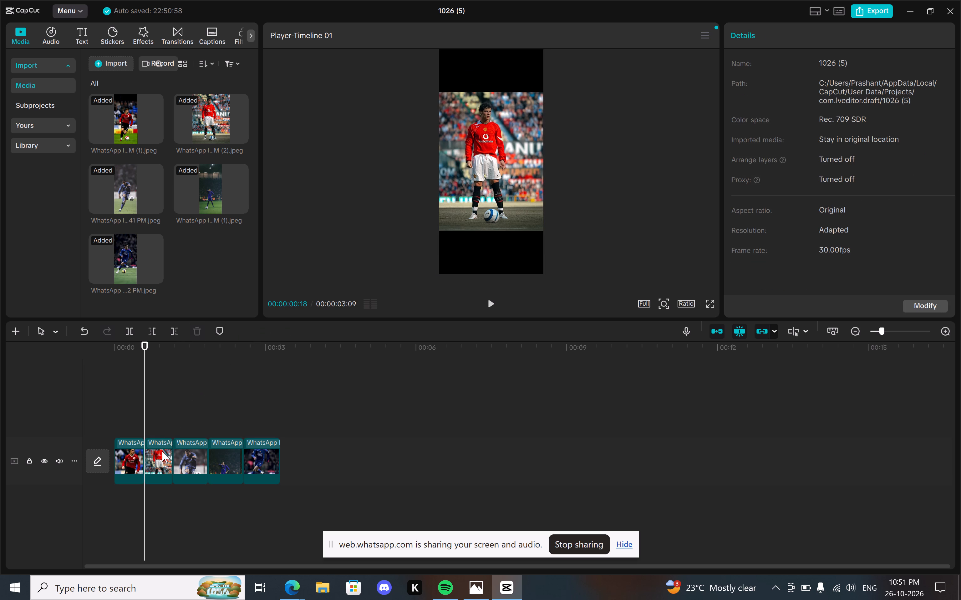
left_click_drag(172, 451, 204, 451)
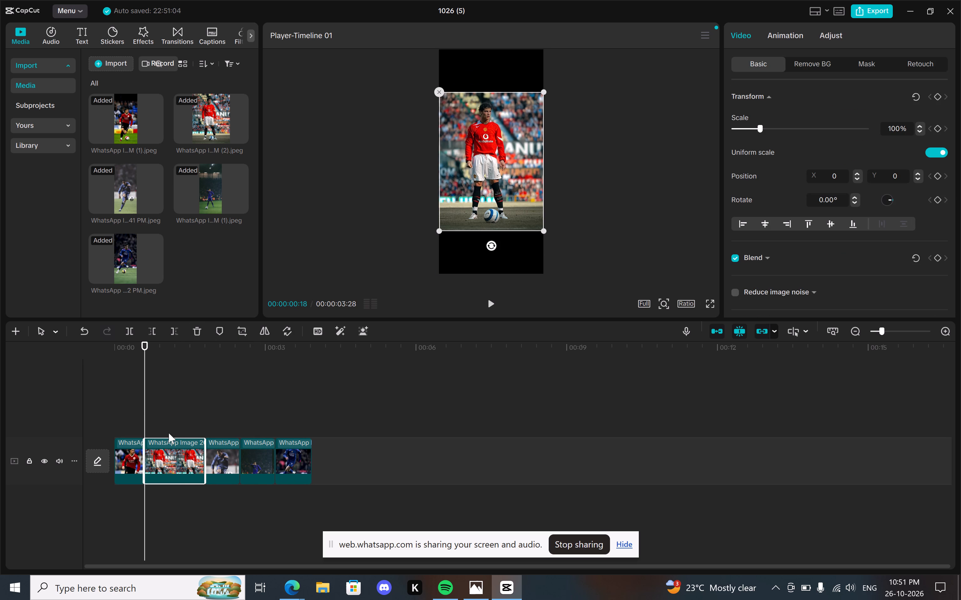
left_click(177, 439)
left_click(177, 439)
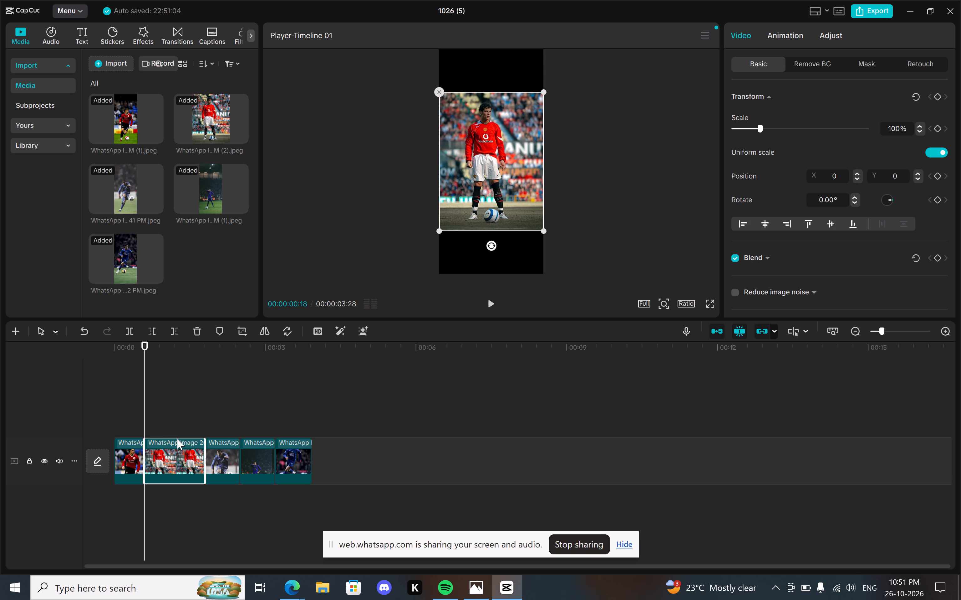
Trim the end of the second clip, the red-shirt photo (2), back by about 17 frames, giving a sequence 00:00:03:11 long.
left_click(174, 438)
left_click_drag(203, 454, 174, 456)
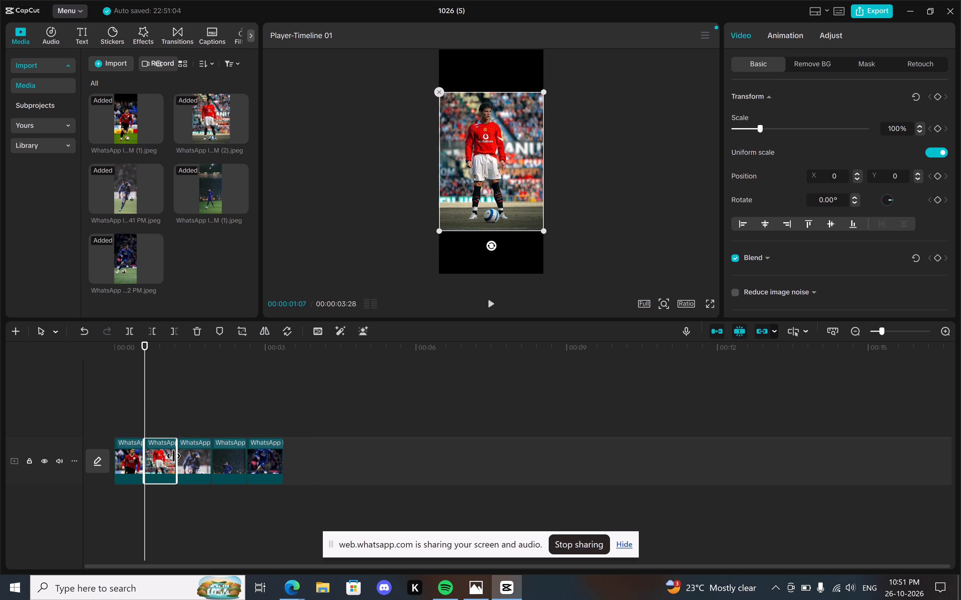
left_click_drag(174, 456, 175, 456)
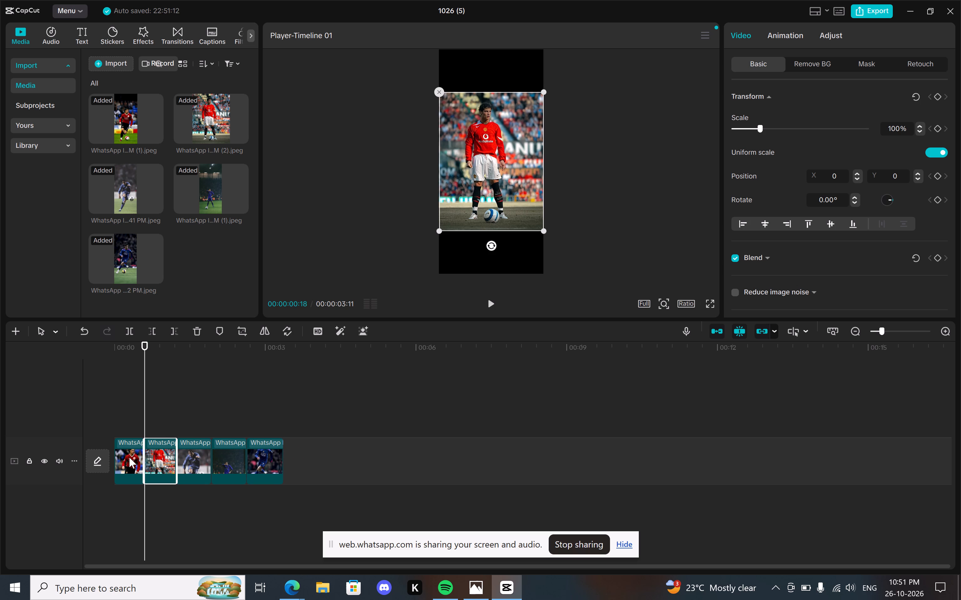
Play the sequence, then replay it from 00:00:00:00 in an enlarged preview to review the clip timing.
left_click(129, 457)
left_click(129, 457)
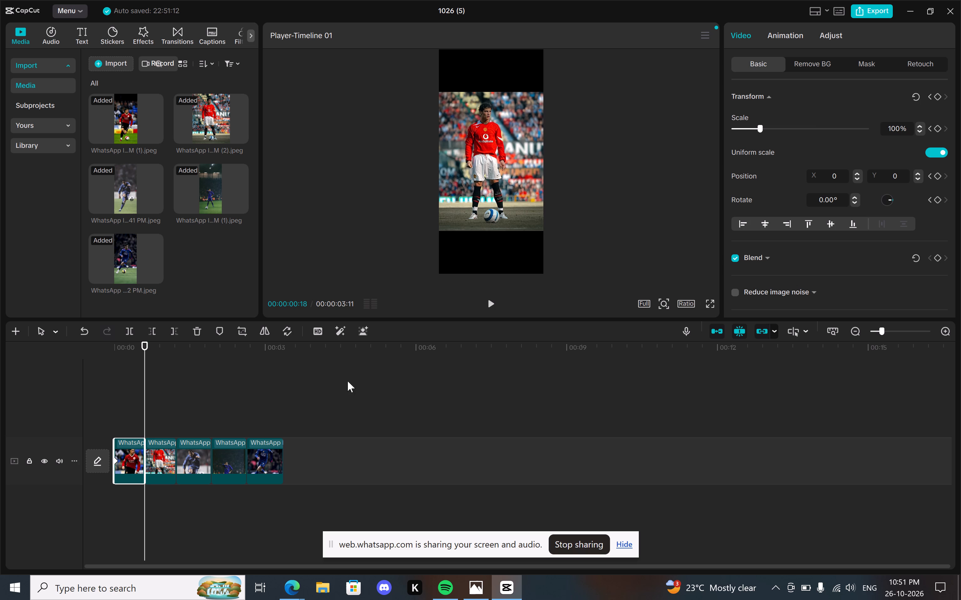
left_click(486, 301)
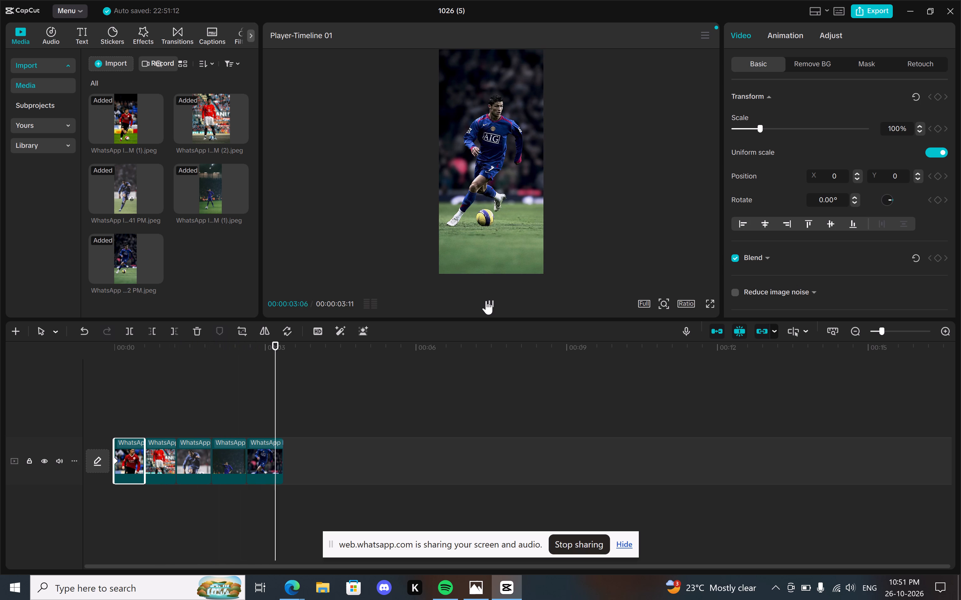
key("space")
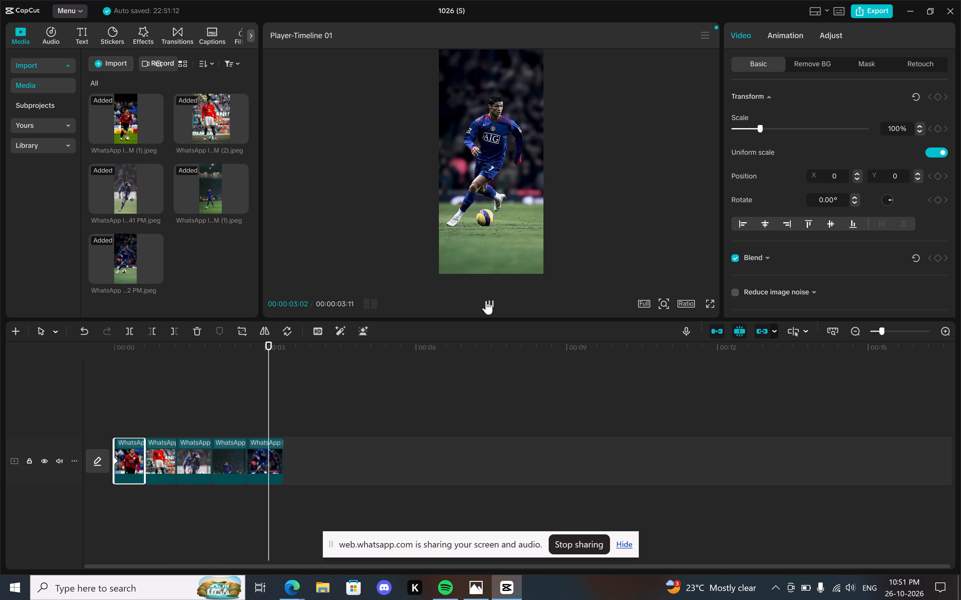
key("space")
key("space")
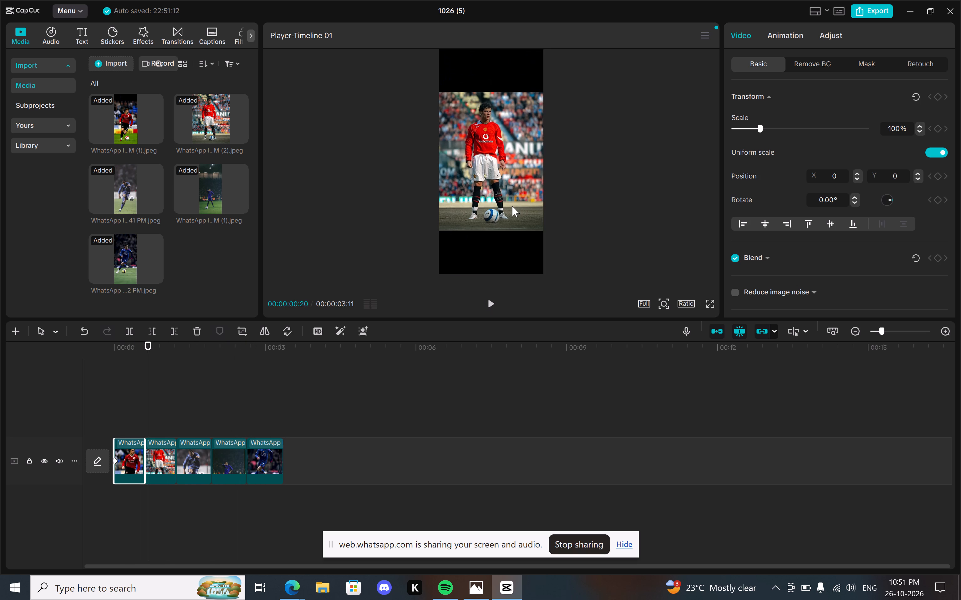
scroll(511, 206, "up", 5, "ctrl")
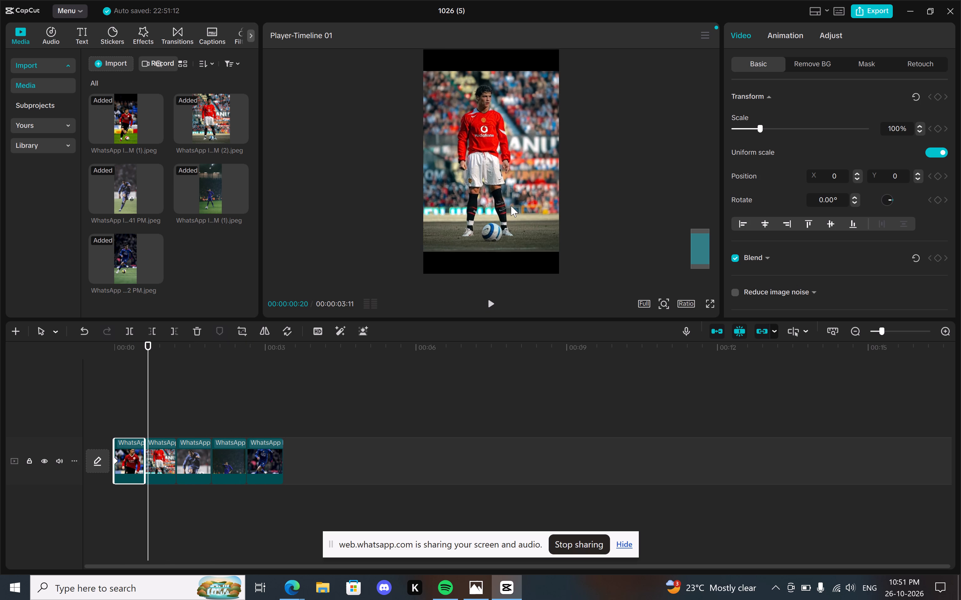
scroll(511, 206, "up", 10, "ctrl")
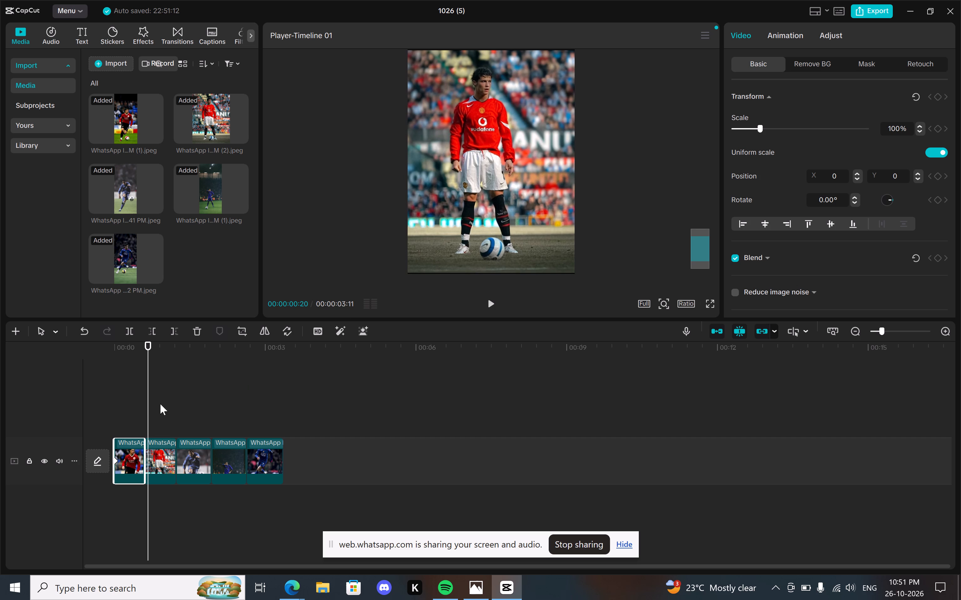
left_click_drag(148, 402, 81, 407)
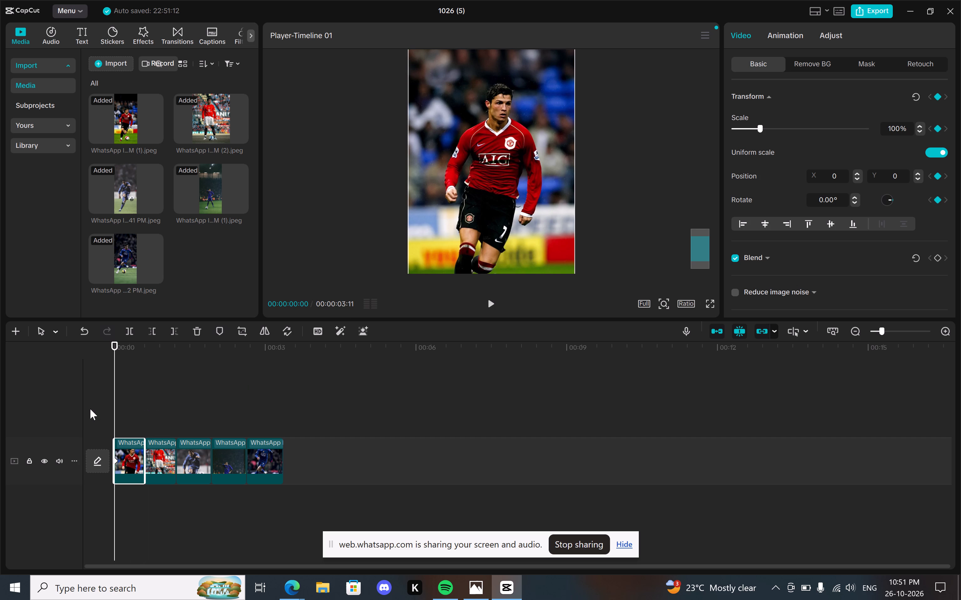
key("space")
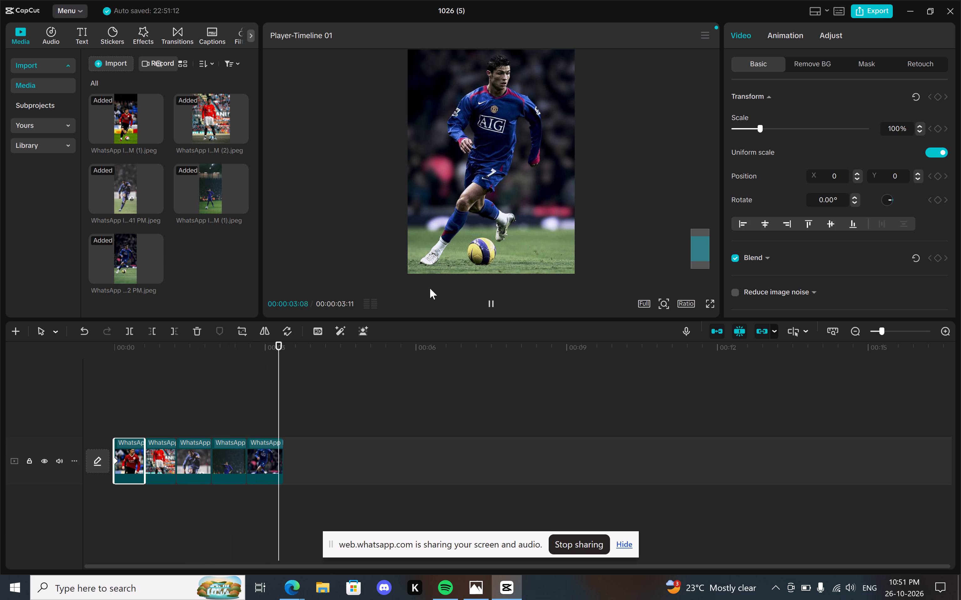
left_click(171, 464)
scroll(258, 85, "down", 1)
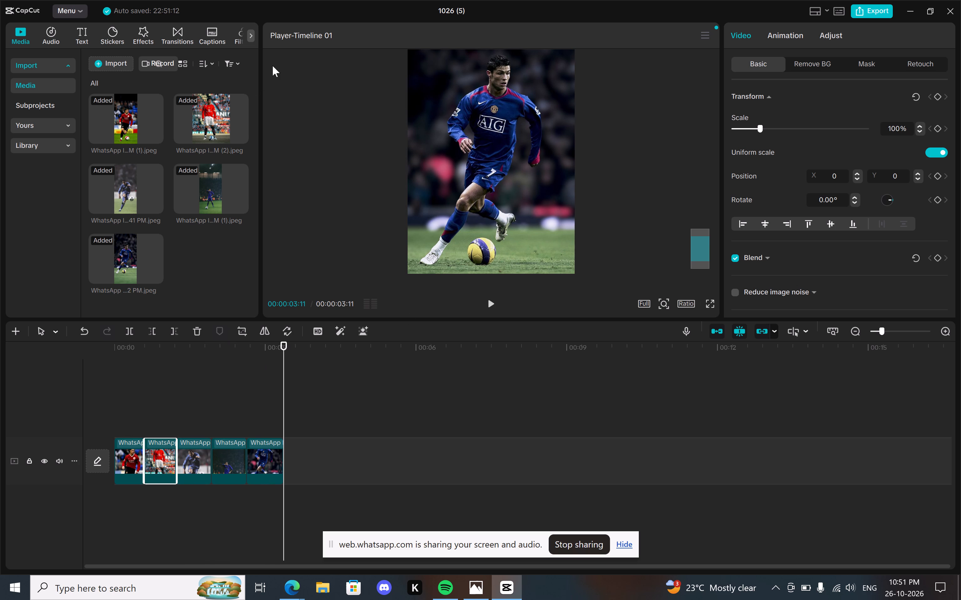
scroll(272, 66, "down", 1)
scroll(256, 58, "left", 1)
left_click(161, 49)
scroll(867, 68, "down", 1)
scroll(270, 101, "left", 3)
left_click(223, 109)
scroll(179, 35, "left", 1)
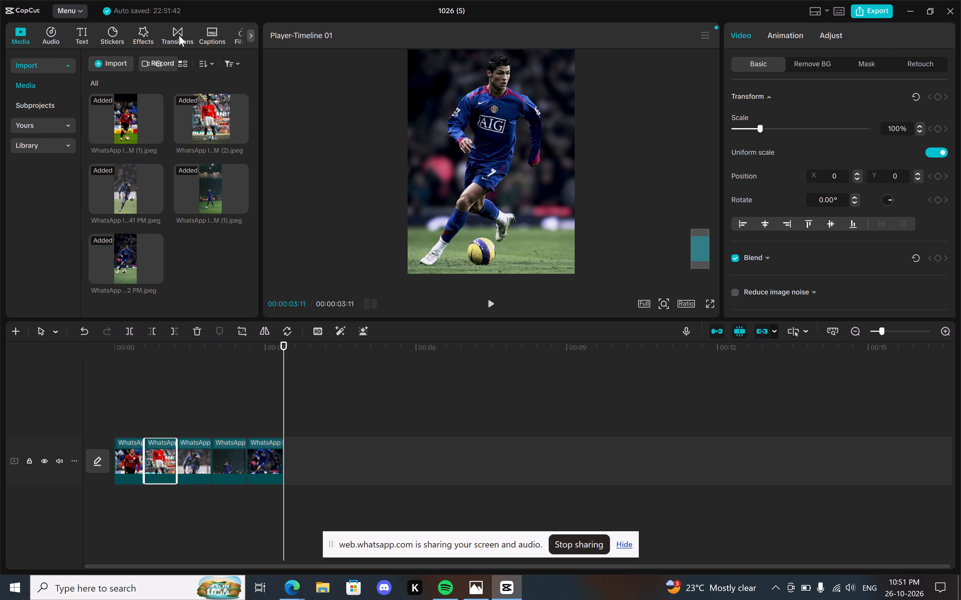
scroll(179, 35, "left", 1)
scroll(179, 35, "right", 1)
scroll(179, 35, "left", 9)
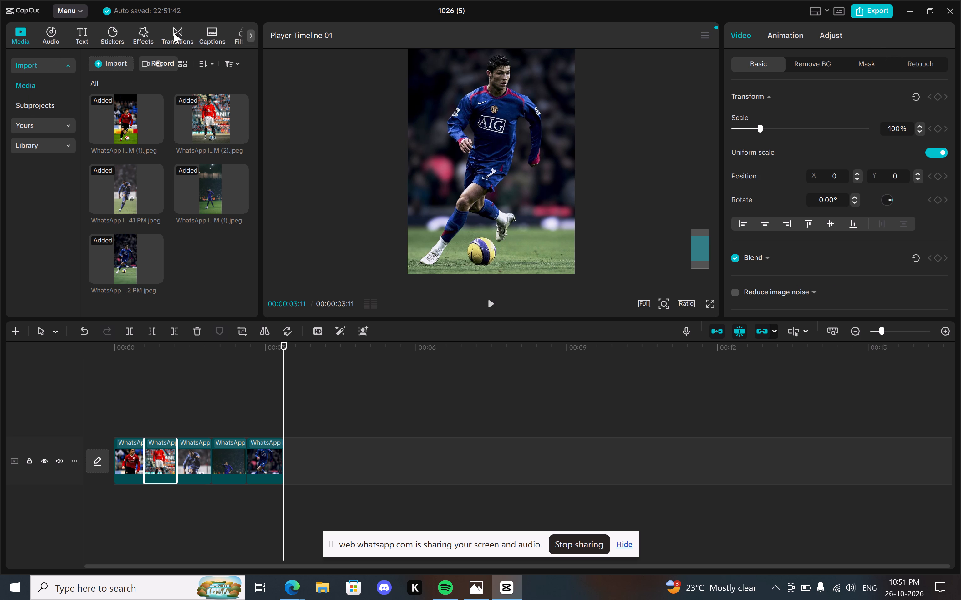
Open the transitions library and try to reload its contents.
left_click(180, 33)
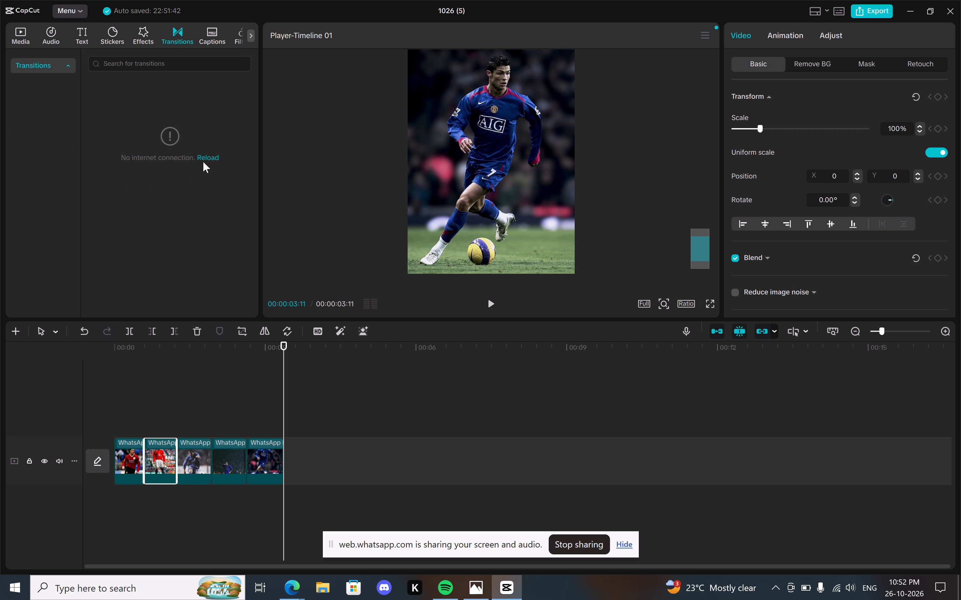
left_click(216, 157)
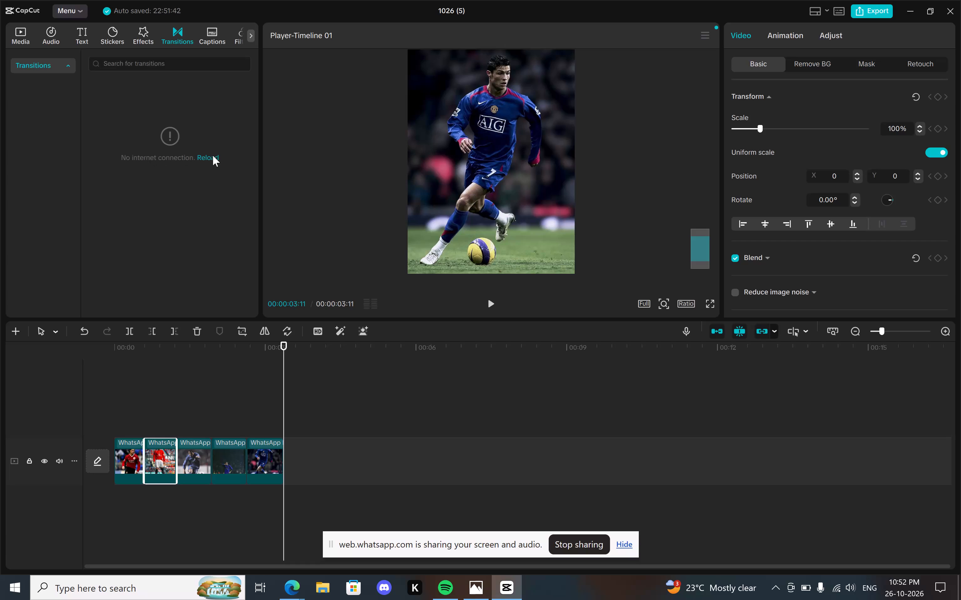
left_click(212, 153)
Open the filters library and try to reload it, then view the available adjustment options.
left_click(250, 34)
left_click(202, 36)
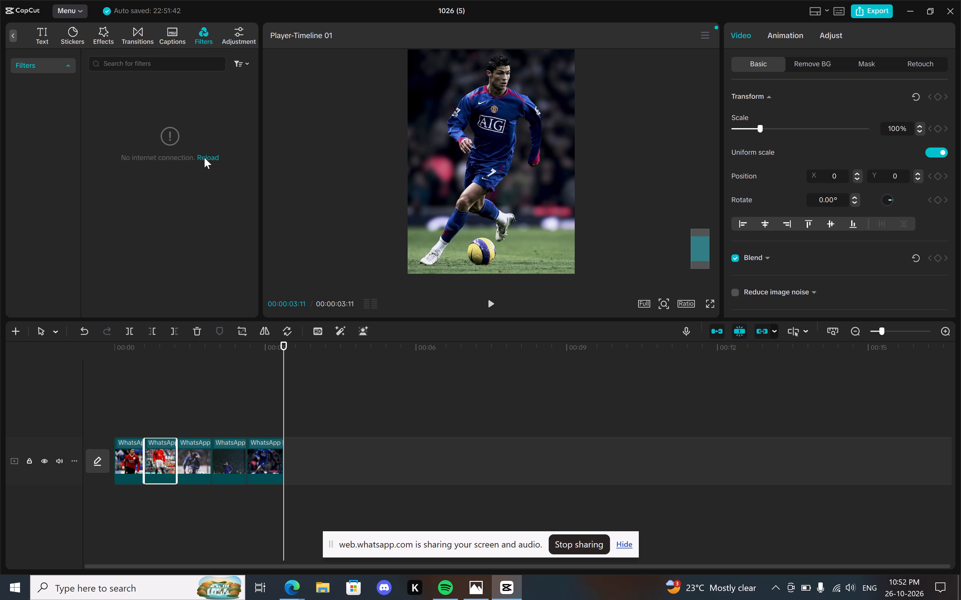
left_click(204, 157)
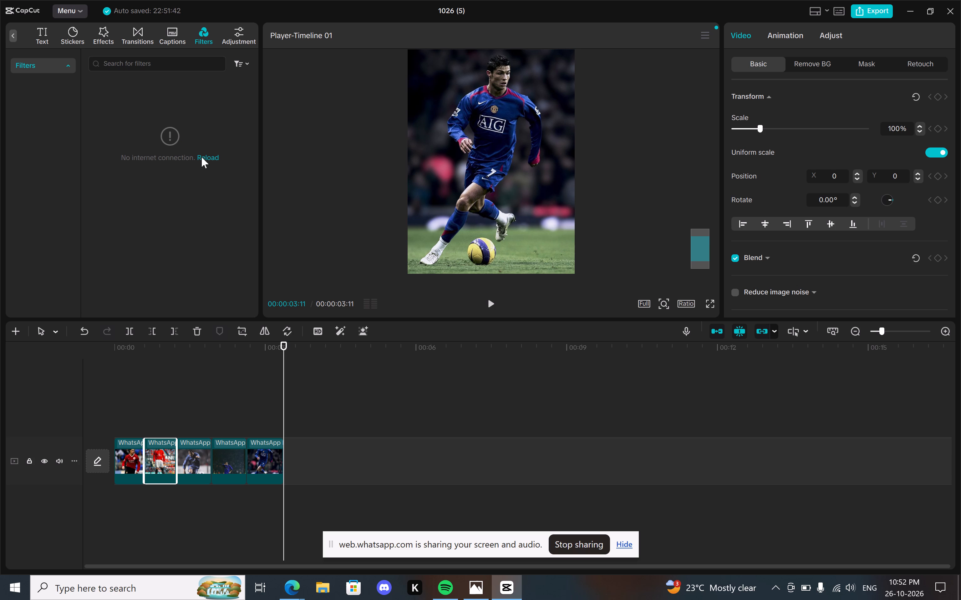
left_click(201, 157)
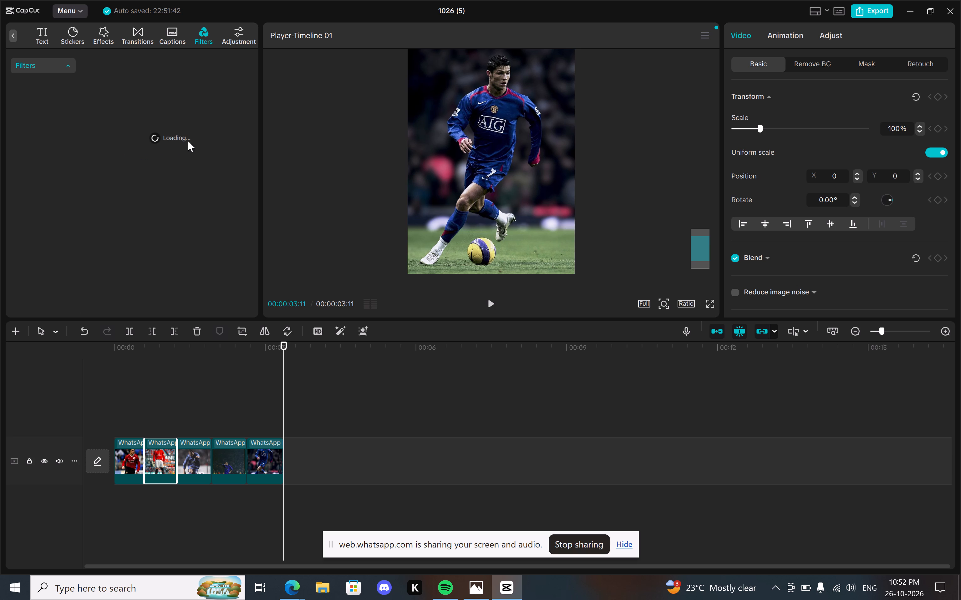
left_click(236, 39)
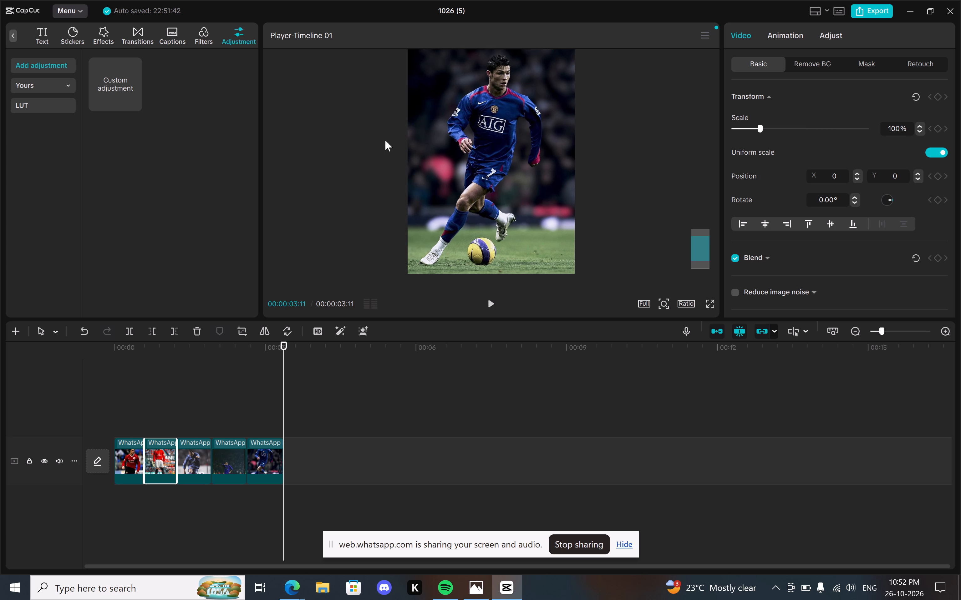
Move the playhead back to 00:00:00:28, within the second clip, to view that frame.
left_click(486, 299)
scroll(522, 175, "down", 3, "ctrl")
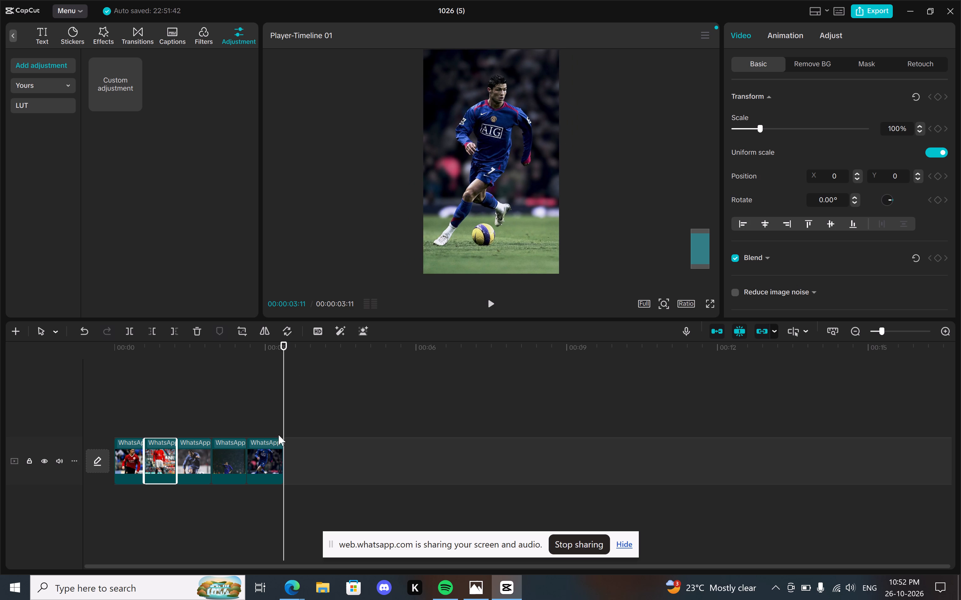
left_click_drag(284, 417, 155, 413)
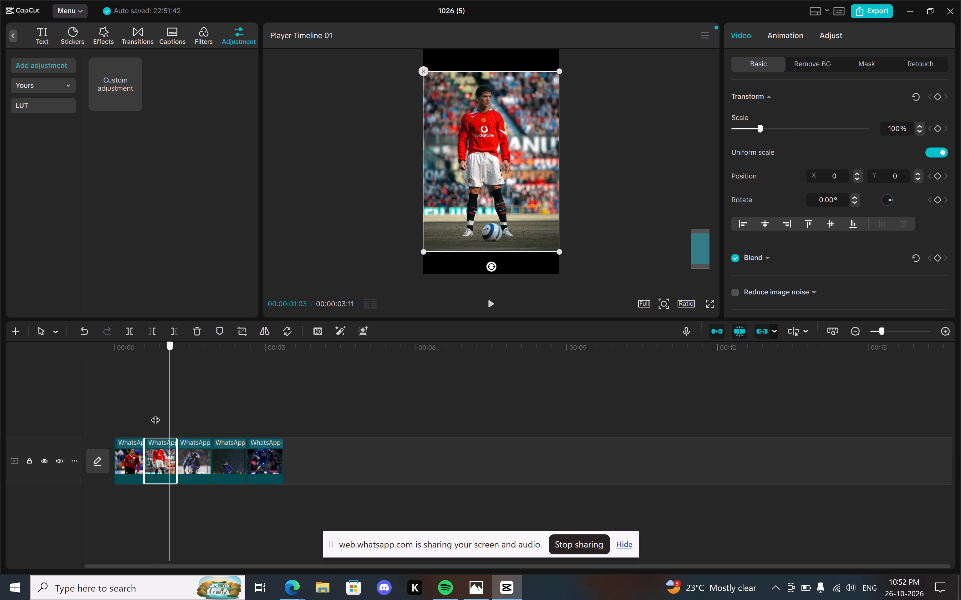
left_click_drag(155, 413, 161, 415)
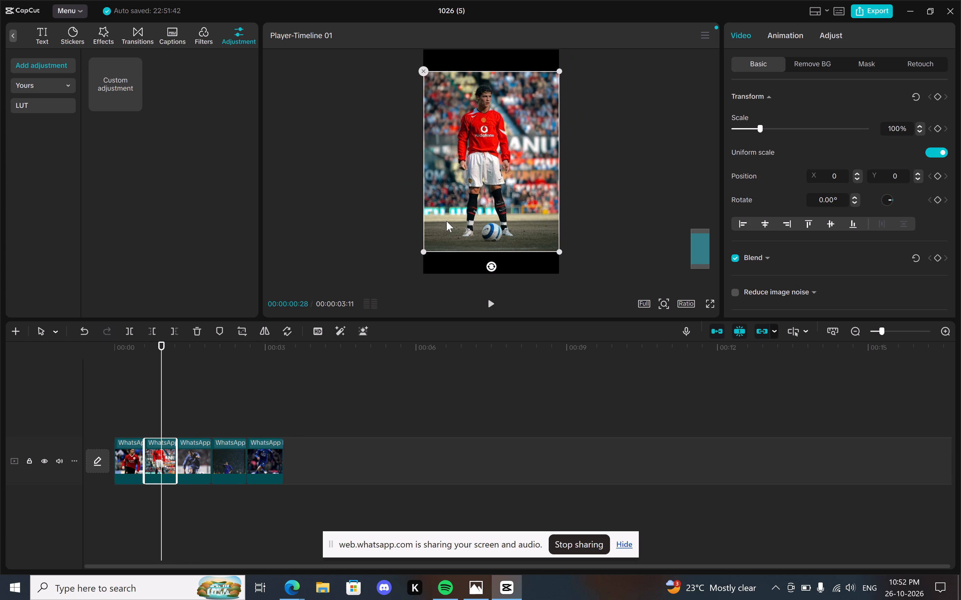
left_click(490, 268)
Close the project's editing window.
left_click(951, 8)
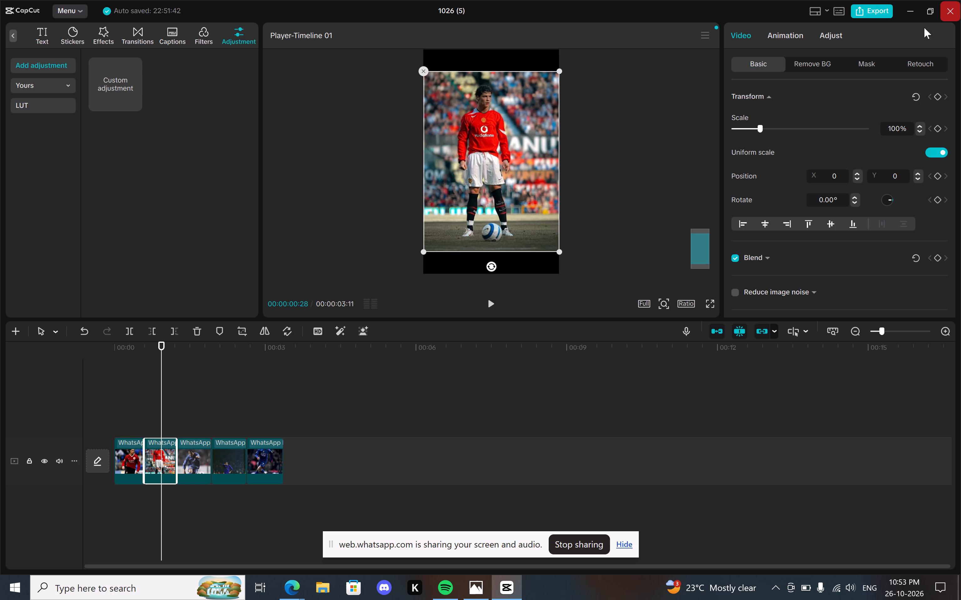